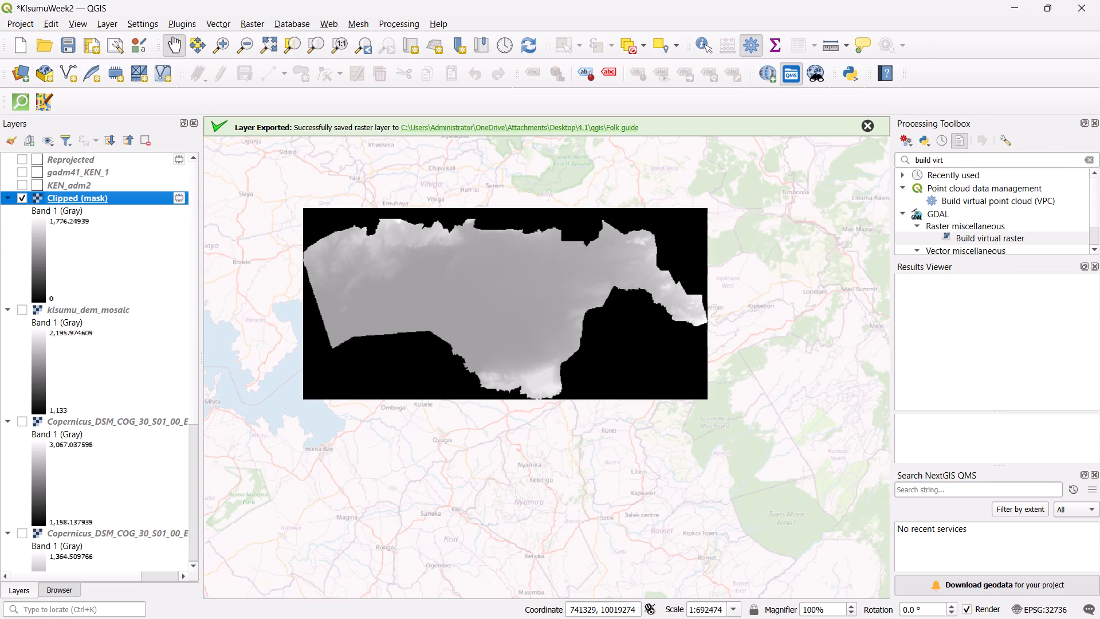
Search the processing algorithms for "hil" and open the GDAL raster analysis version of Hillshade with Clipped (mask) as input.
left_click(1089, 160)
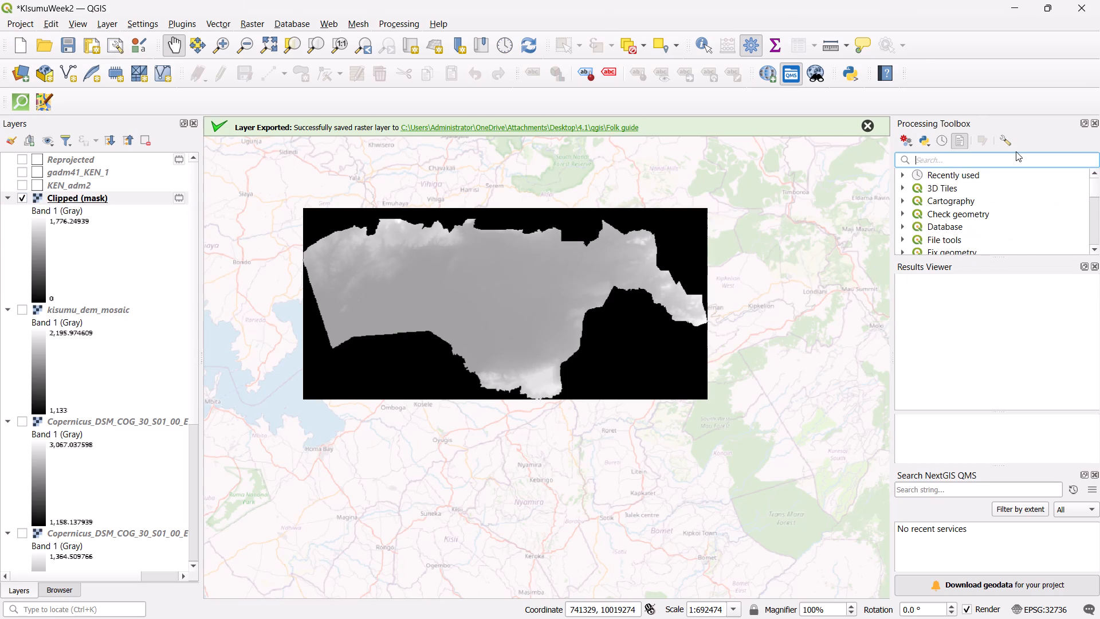
key("h")
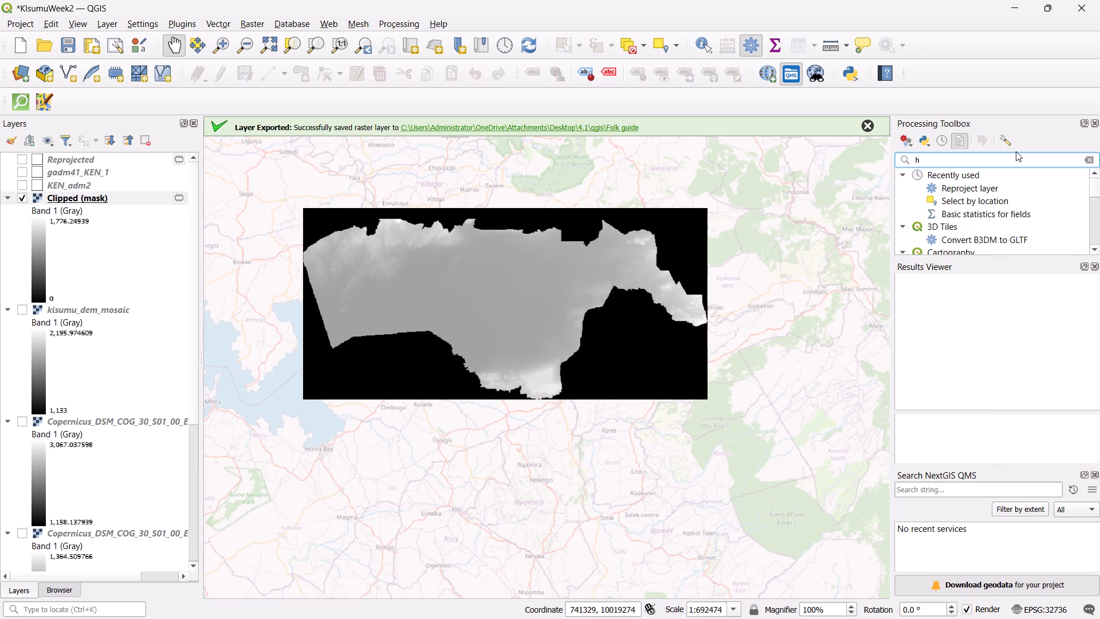
type("il")
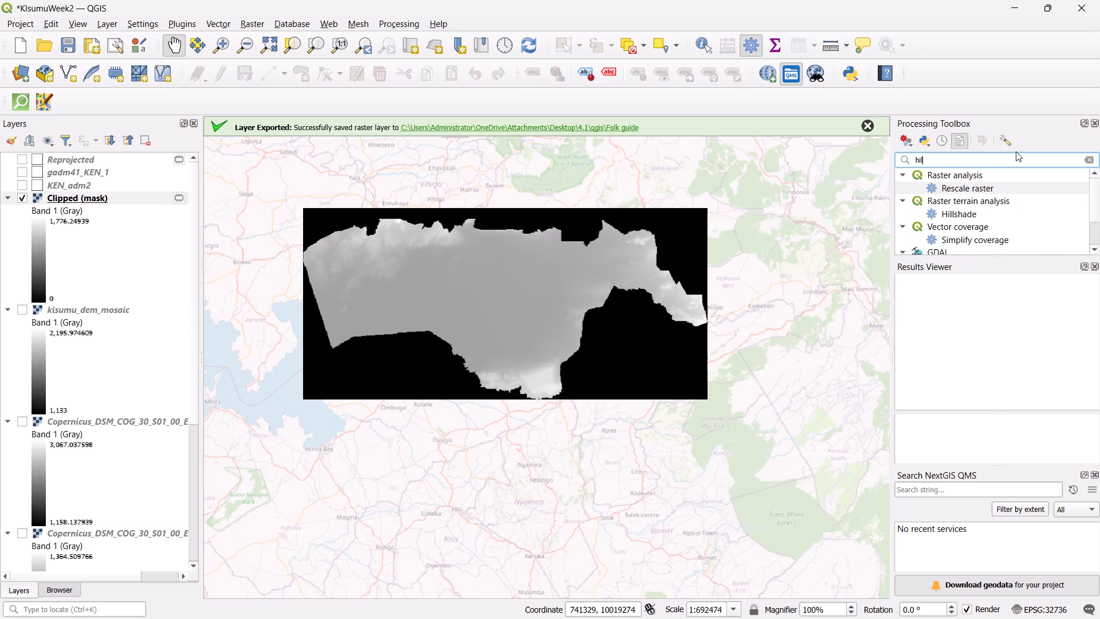
left_click(981, 210)
double_click(981, 210)
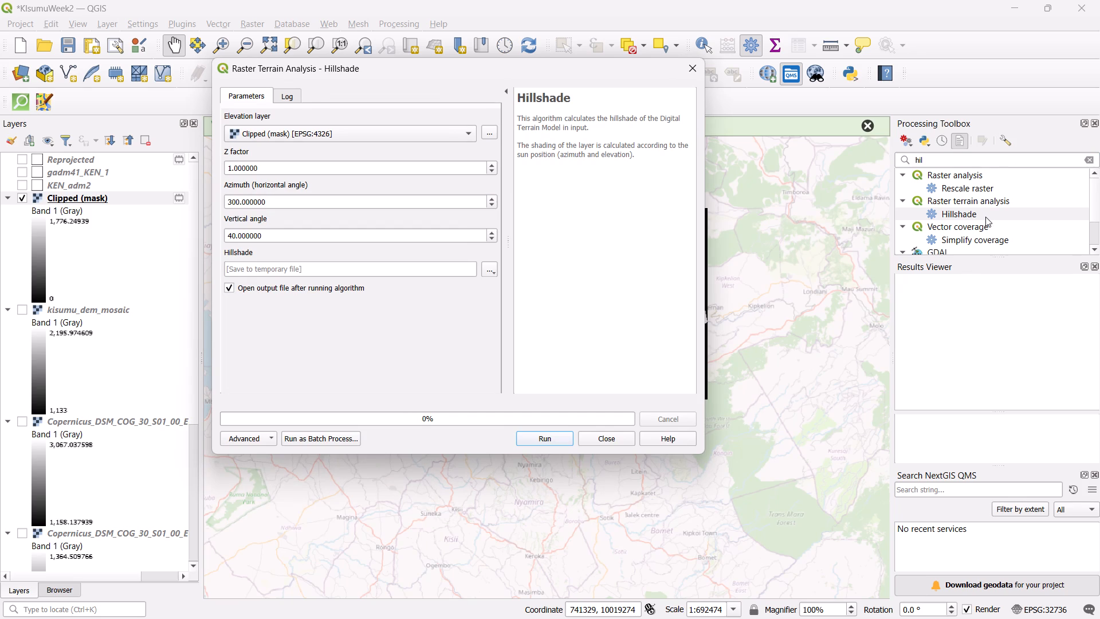
scroll(985, 217, "down", 1)
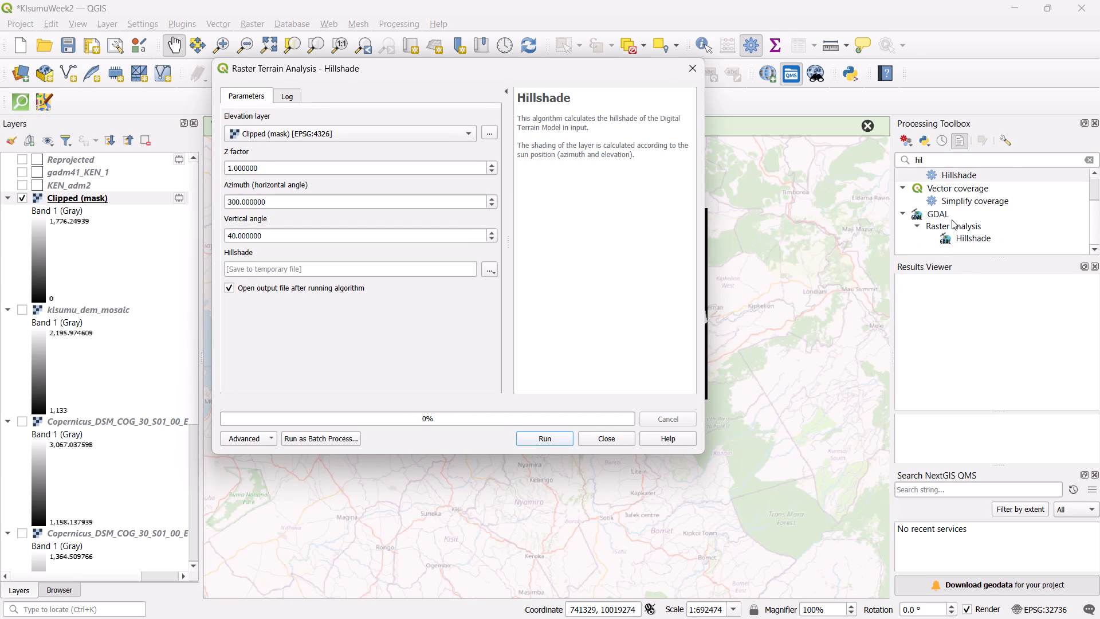
left_click(946, 217)
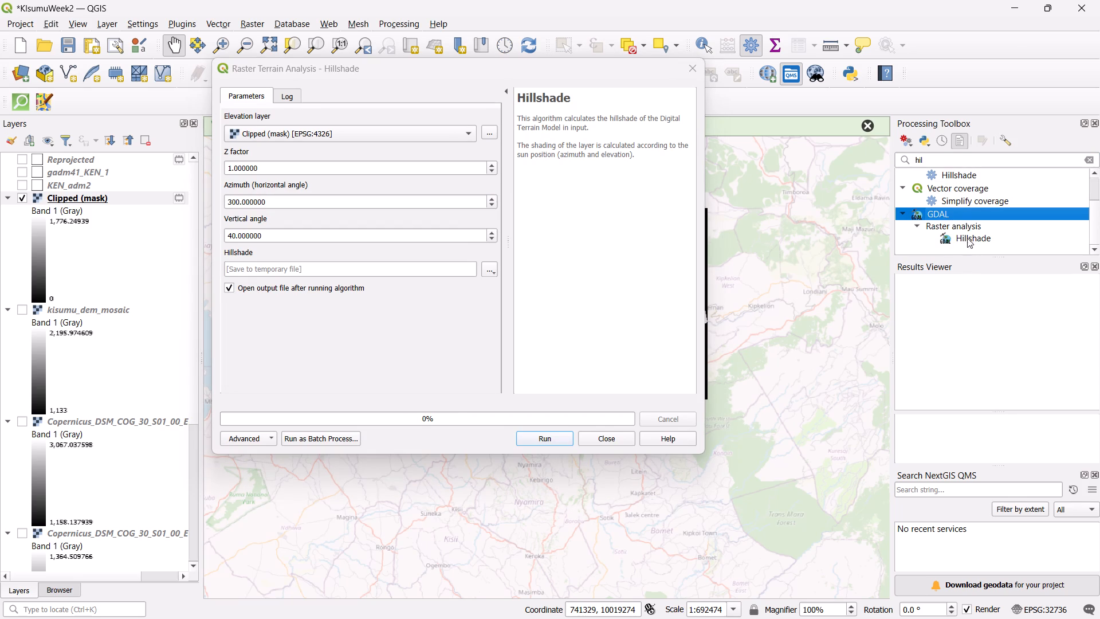
double_click(968, 234)
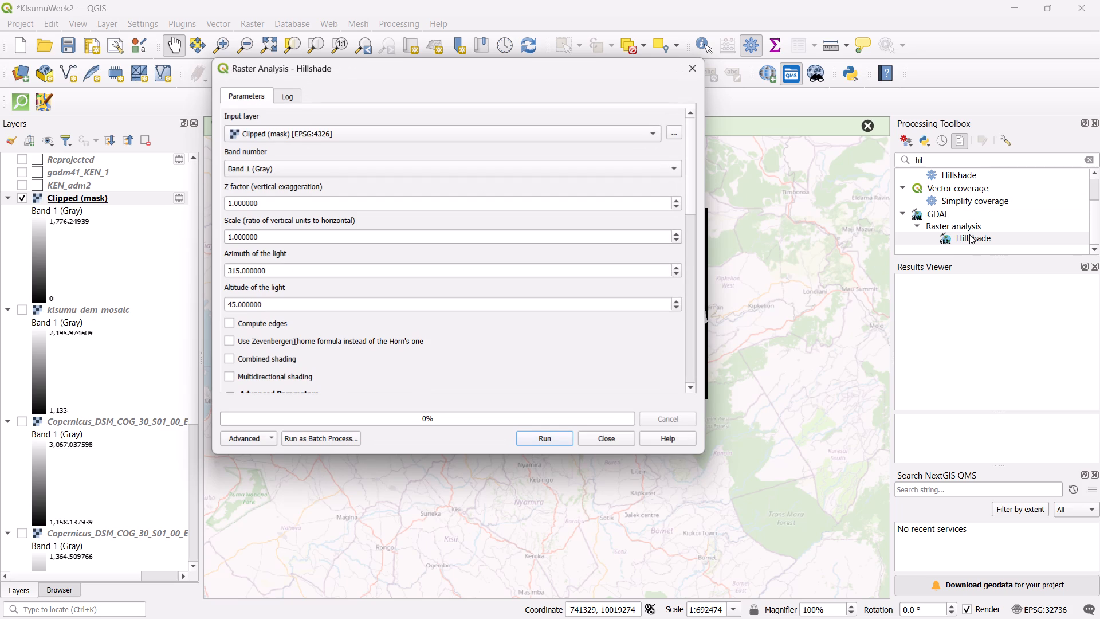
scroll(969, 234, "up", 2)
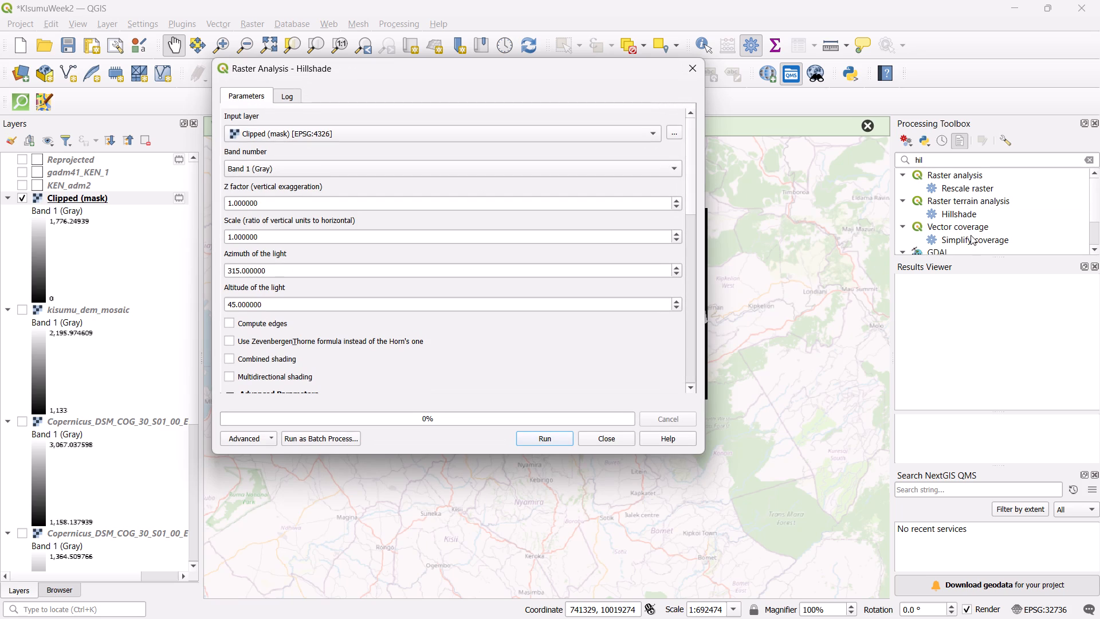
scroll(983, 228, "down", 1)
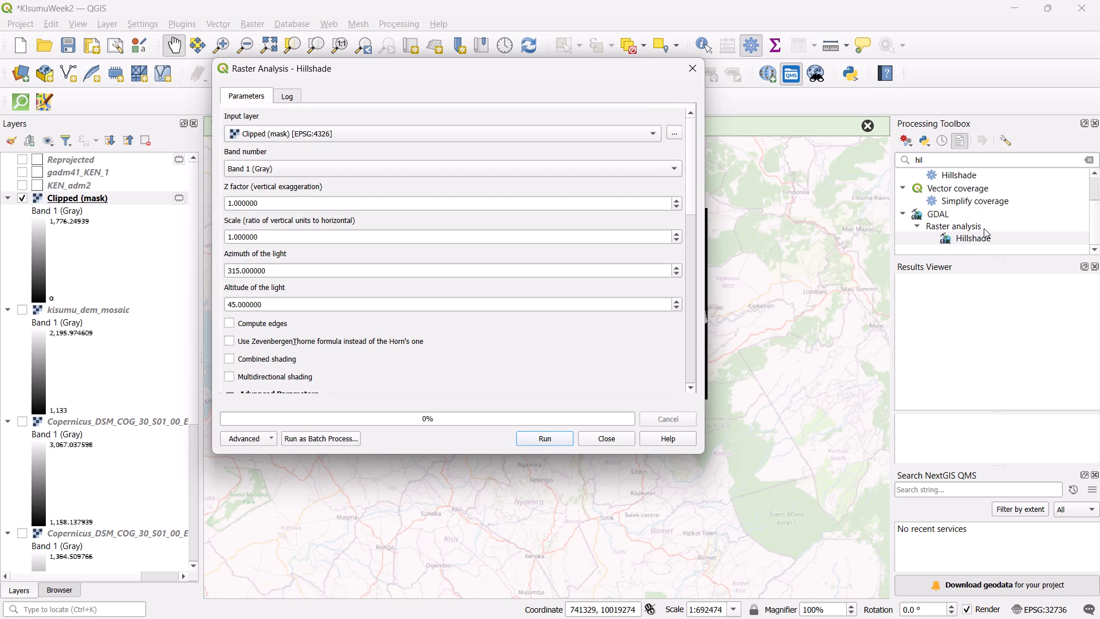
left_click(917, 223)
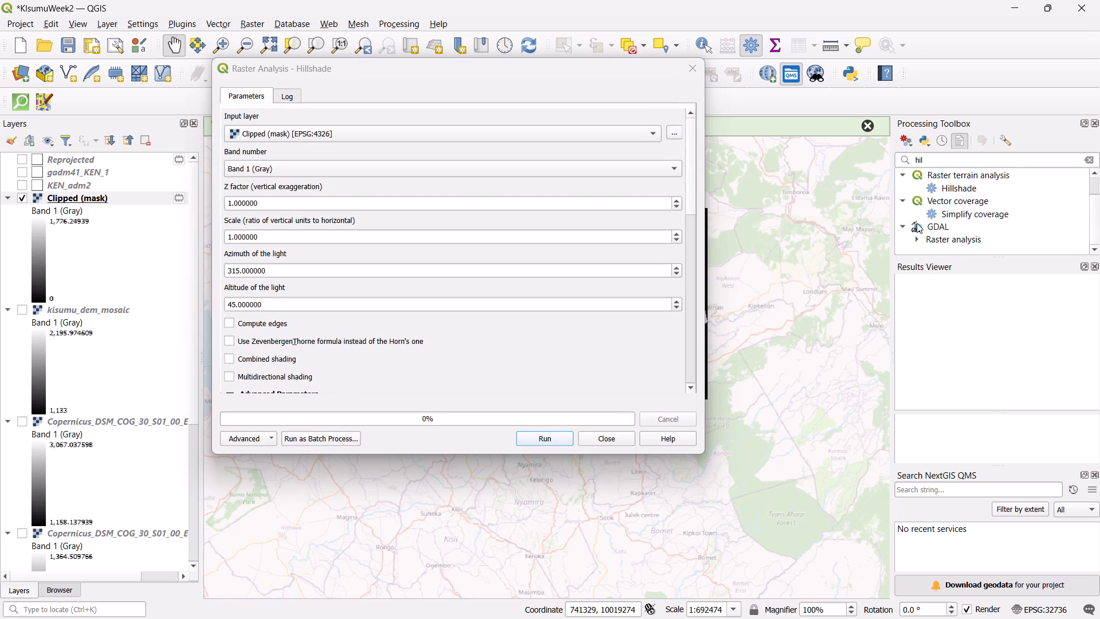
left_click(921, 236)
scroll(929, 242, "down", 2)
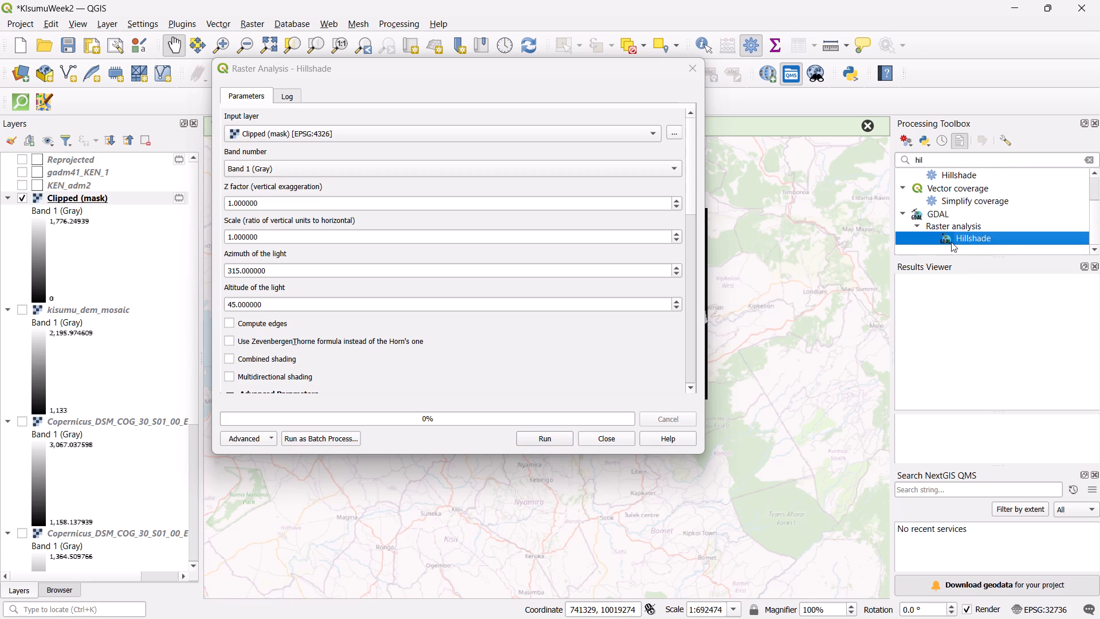
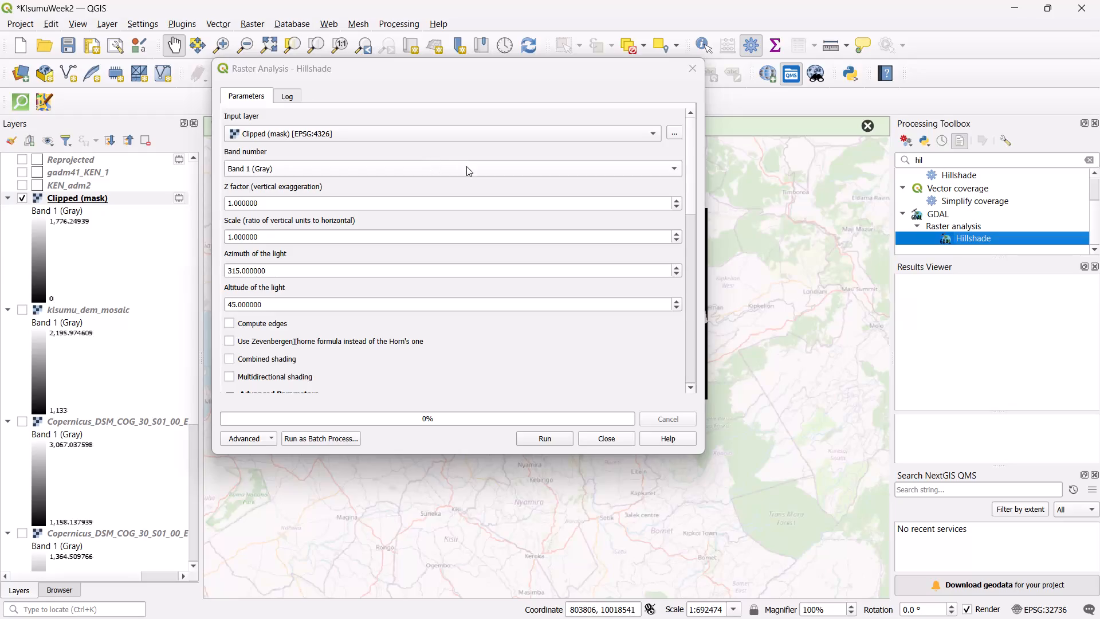
Direct the Hillshade output to a file in the qgis folder, named kisumu_hillshade.
left_click(602, 171)
left_click(652, 173)
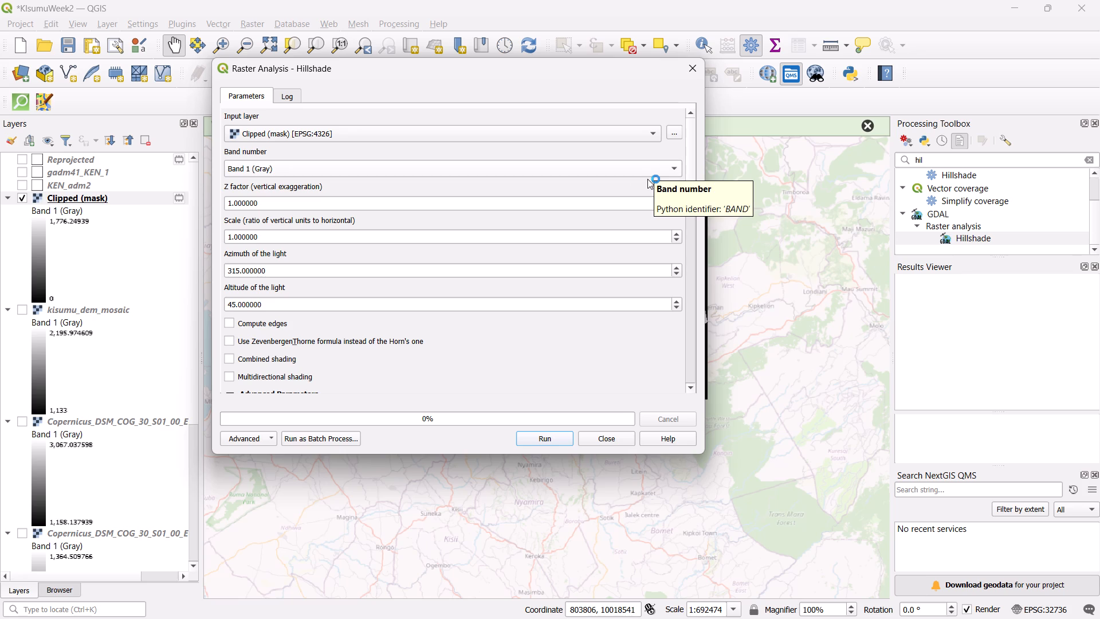
scroll(576, 220, "down", 7)
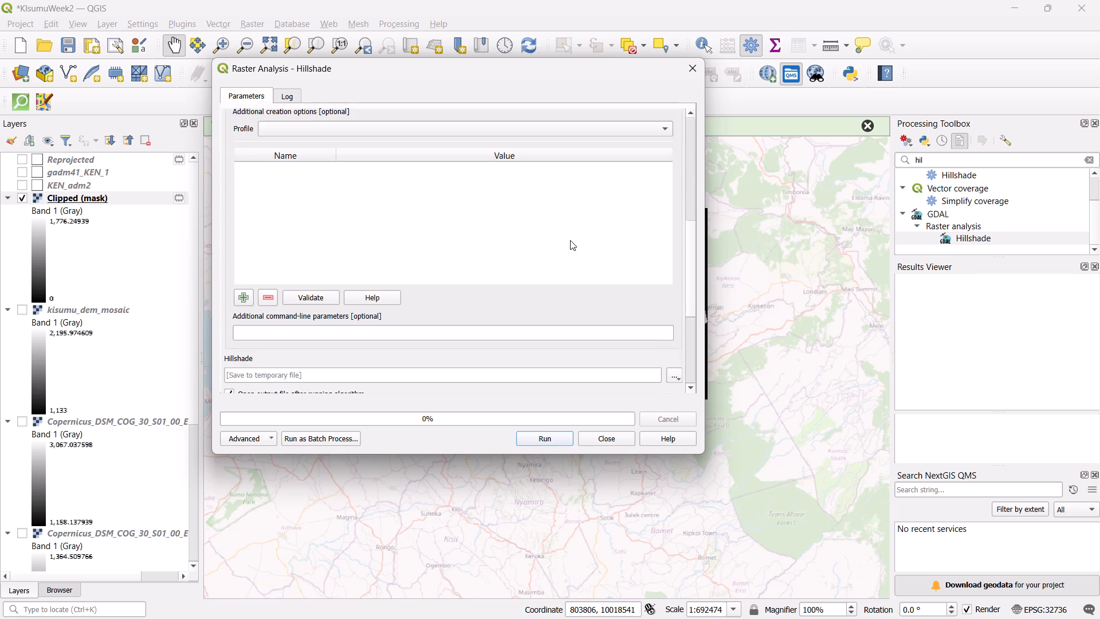
scroll(570, 240, "down", 2)
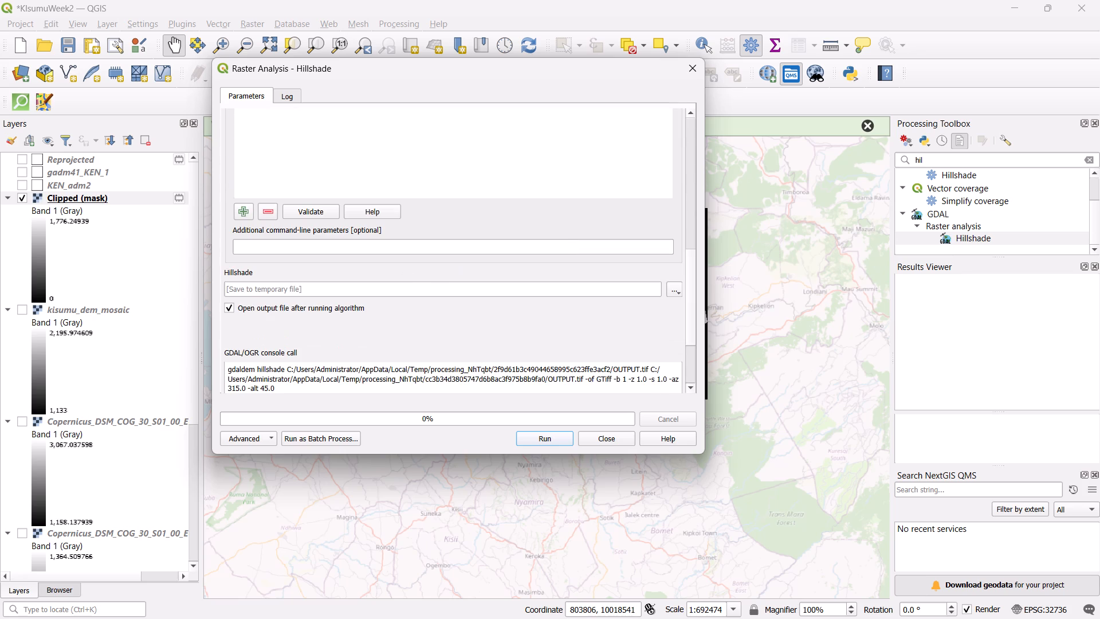
left_click(406, 288)
left_click(667, 287)
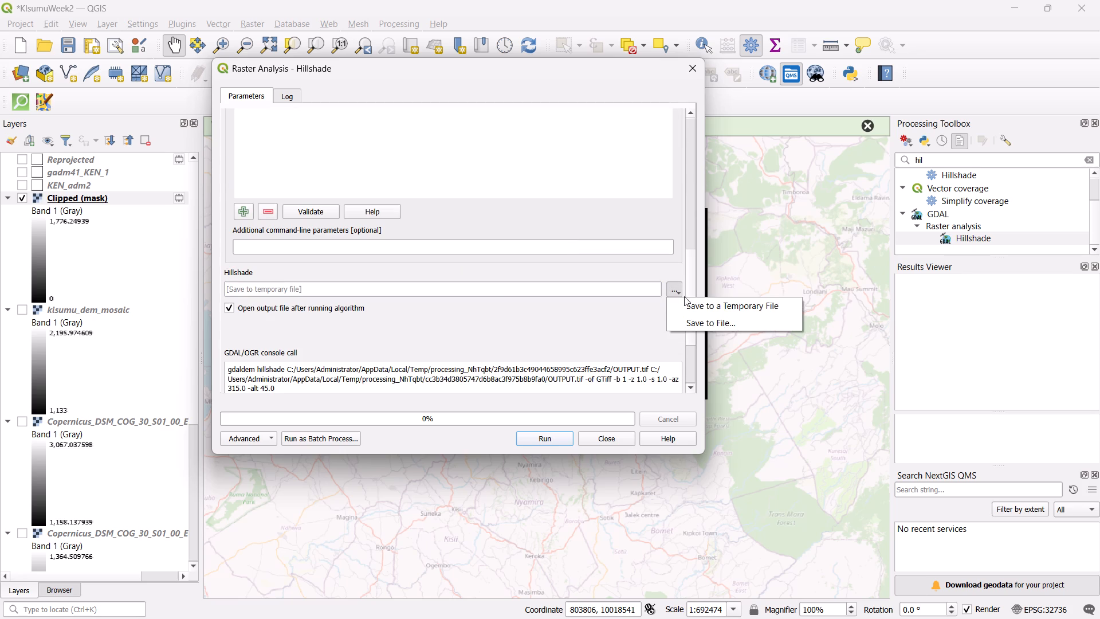
left_click(692, 326)
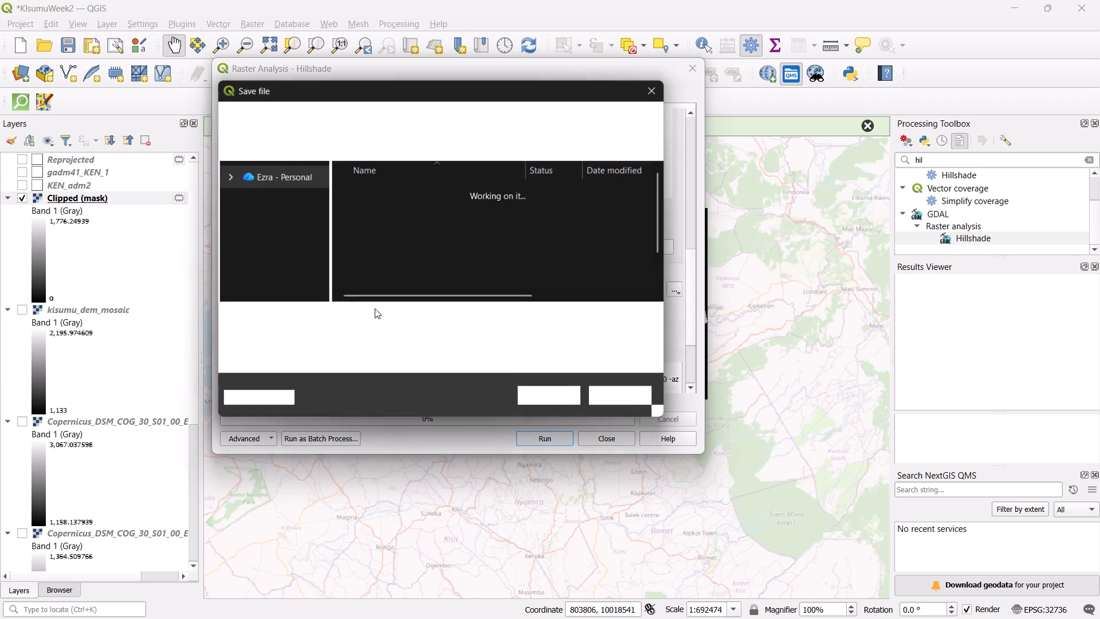
type("kisu")
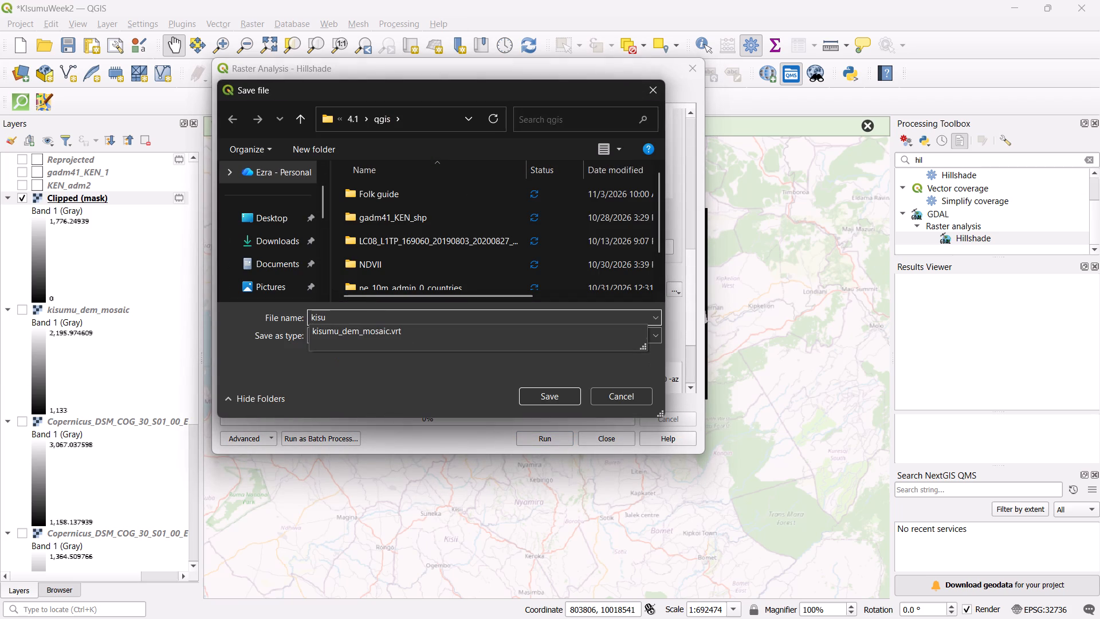
type("mu")
key("shift+underscore")
type("hillshade")
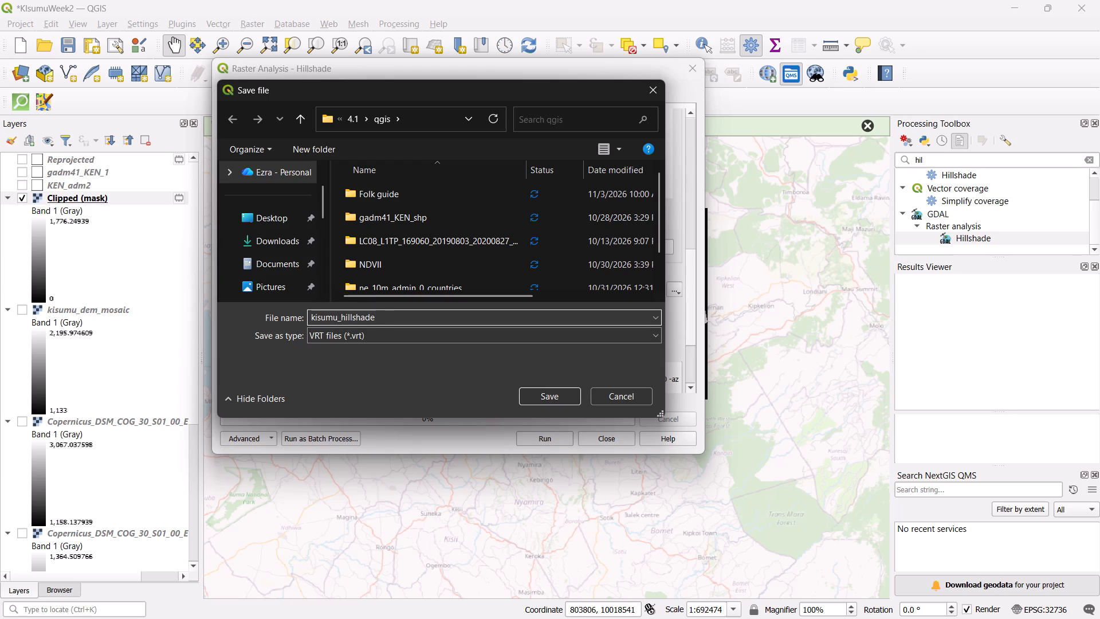
type(".t")
key("BackSpace")
key("BackSpace")
Set the output file's format to TIF and accept kisumu_hillshade.tif as the save destination.
left_click(394, 340)
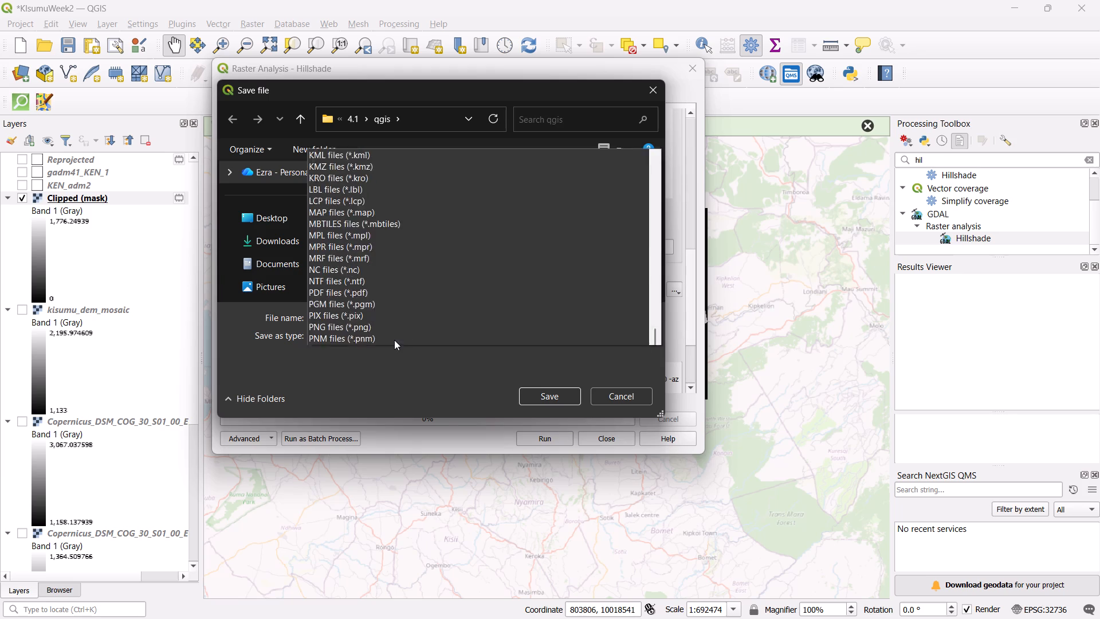
scroll(357, 272, "down", 3)
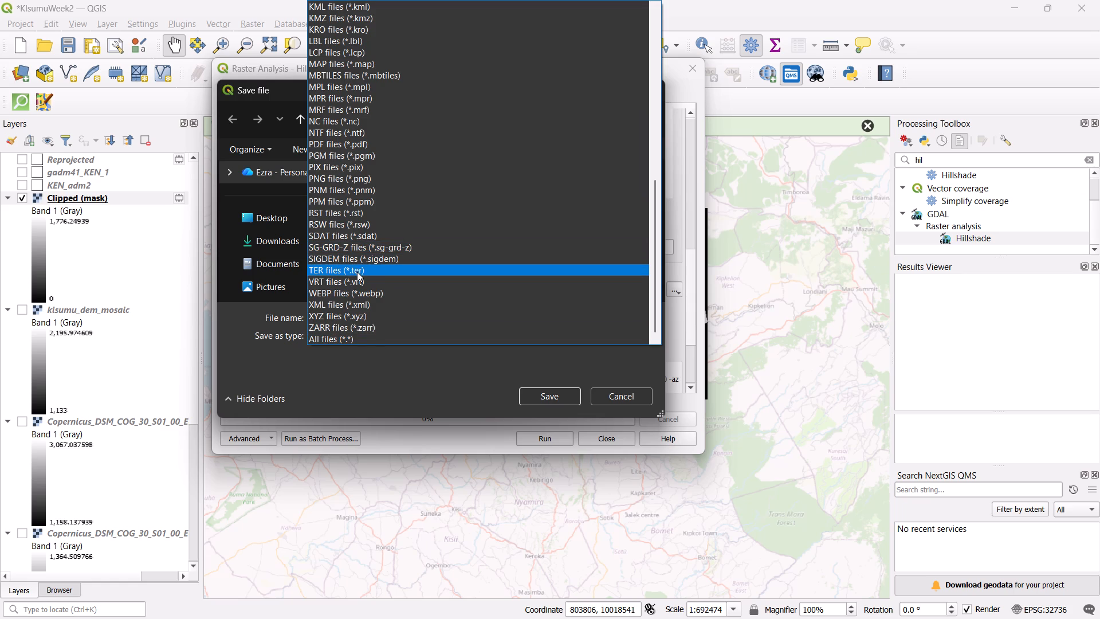
scroll(358, 278, "up", 11)
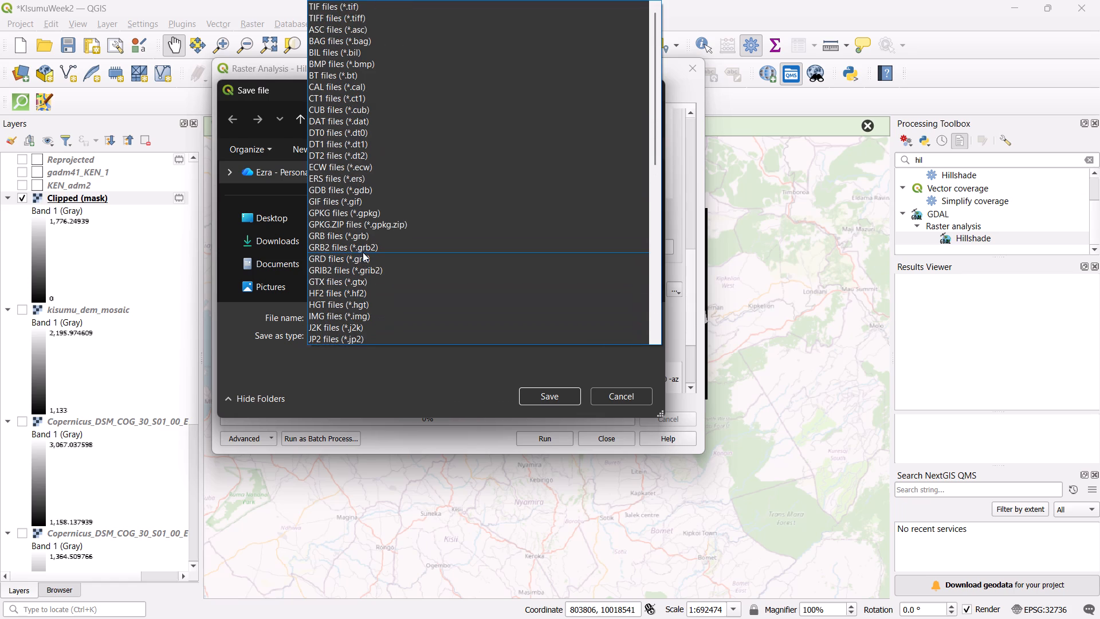
scroll(363, 252, "up", 5)
left_click(337, 9)
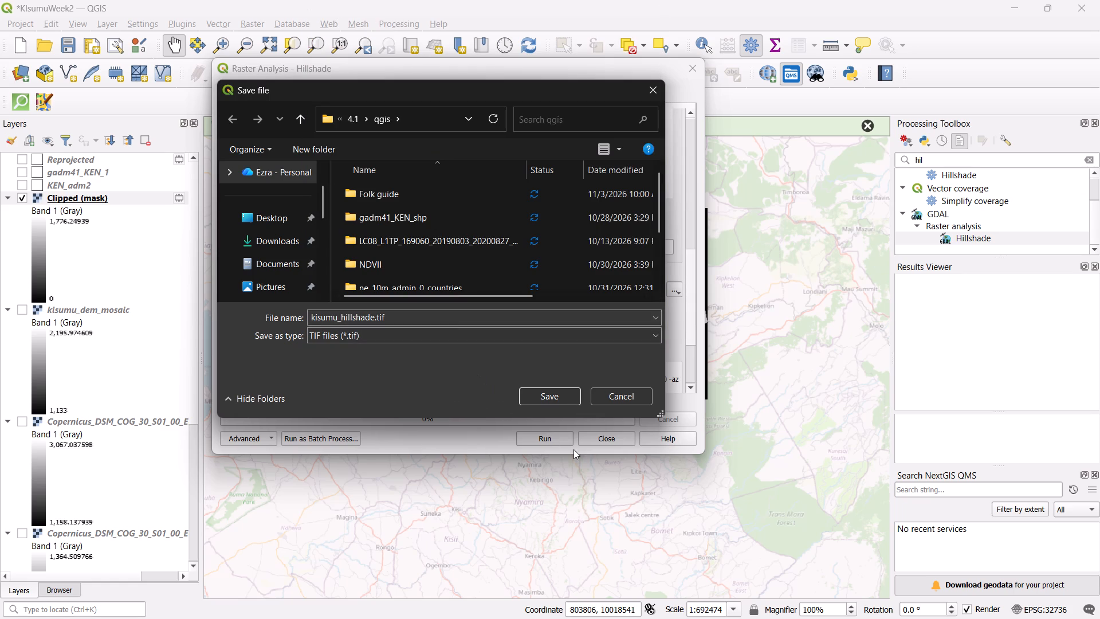
left_click(575, 396)
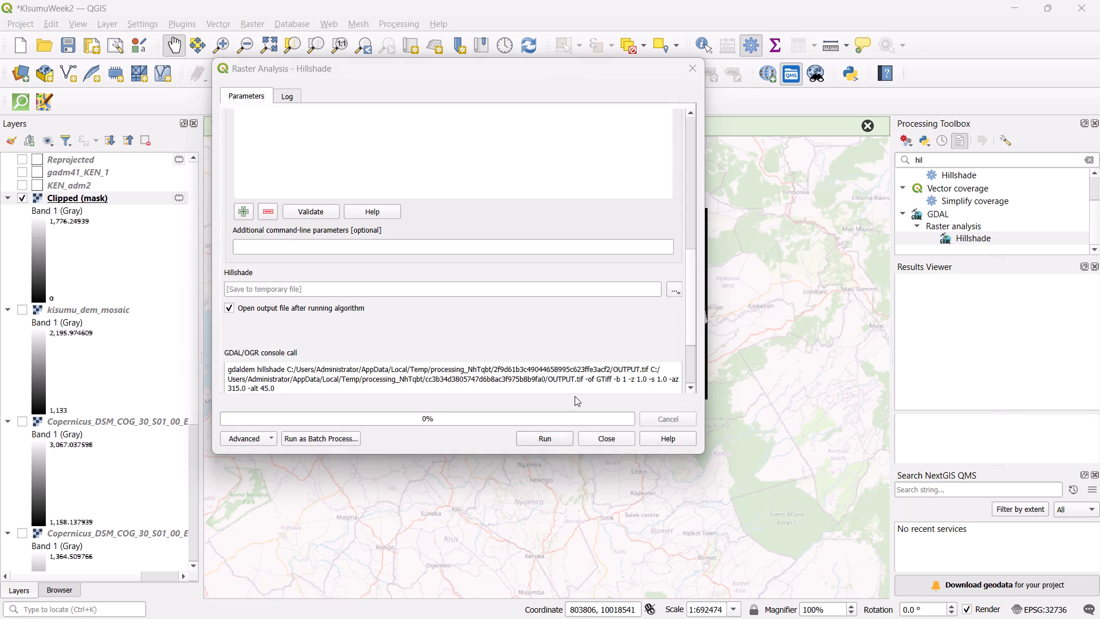
Run the GDAL Hillshade algorithm on Clipped (mask) and close both open Hillshade dialogs.
left_click(533, 434)
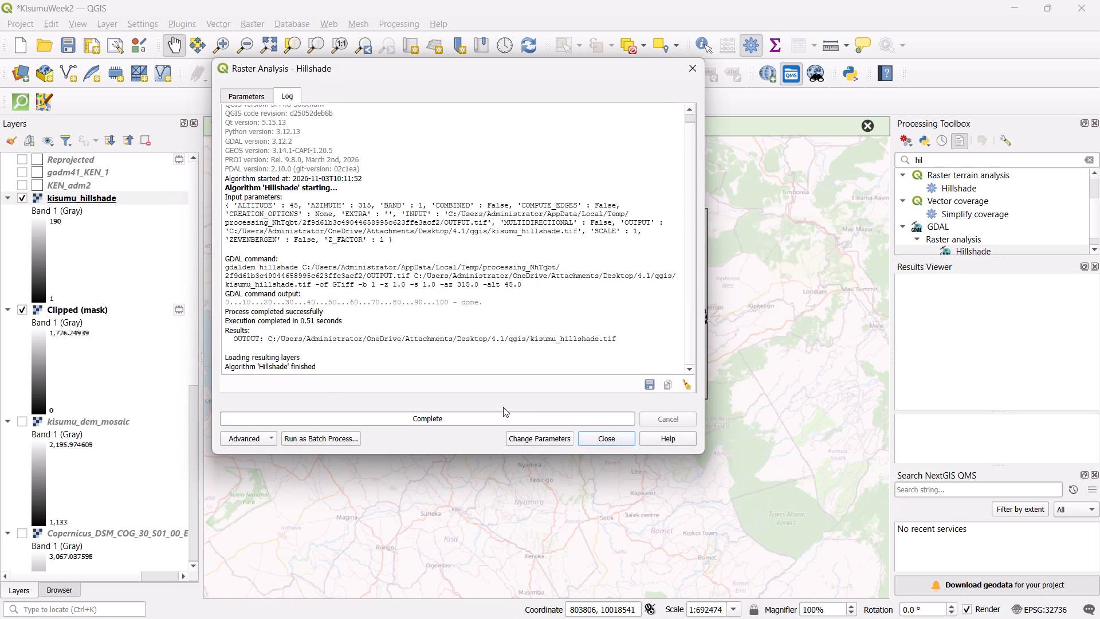
left_click(609, 442)
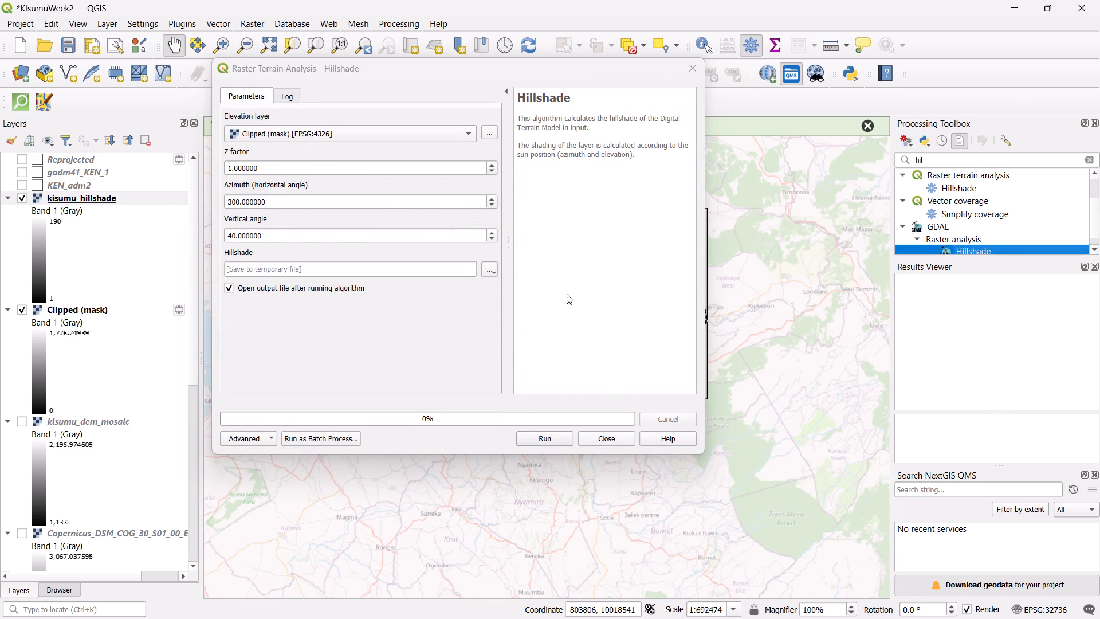
left_click(616, 437)
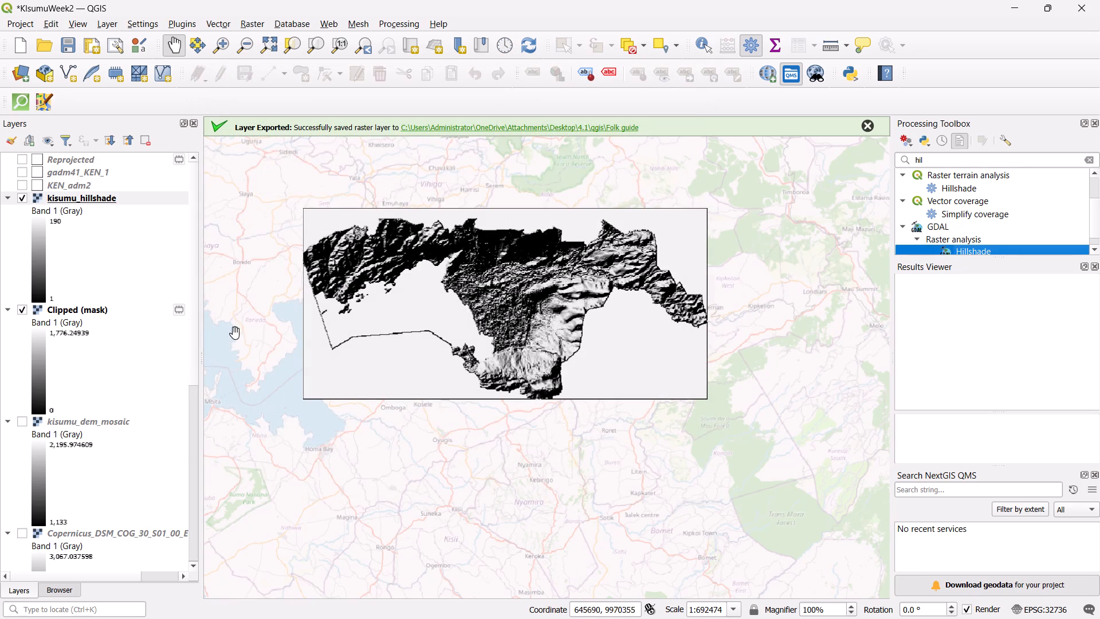
Hide the Clipped (mask) layer and inspect the kisumu_hillshade relief on the map.
left_click(28, 312)
left_click(23, 311)
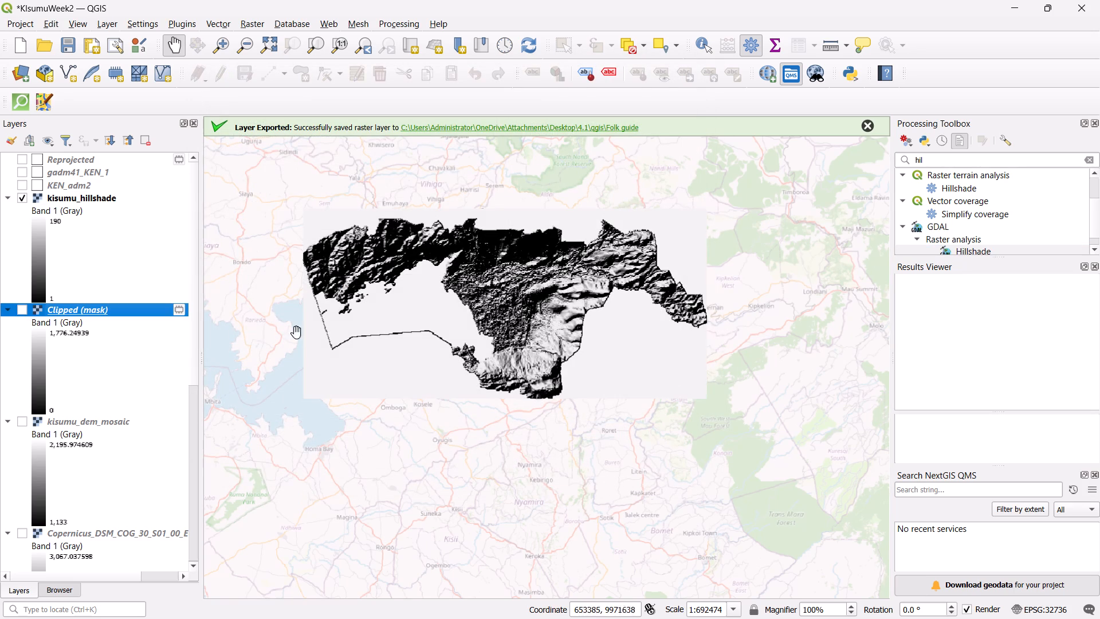
left_click_drag(467, 374, 476, 416)
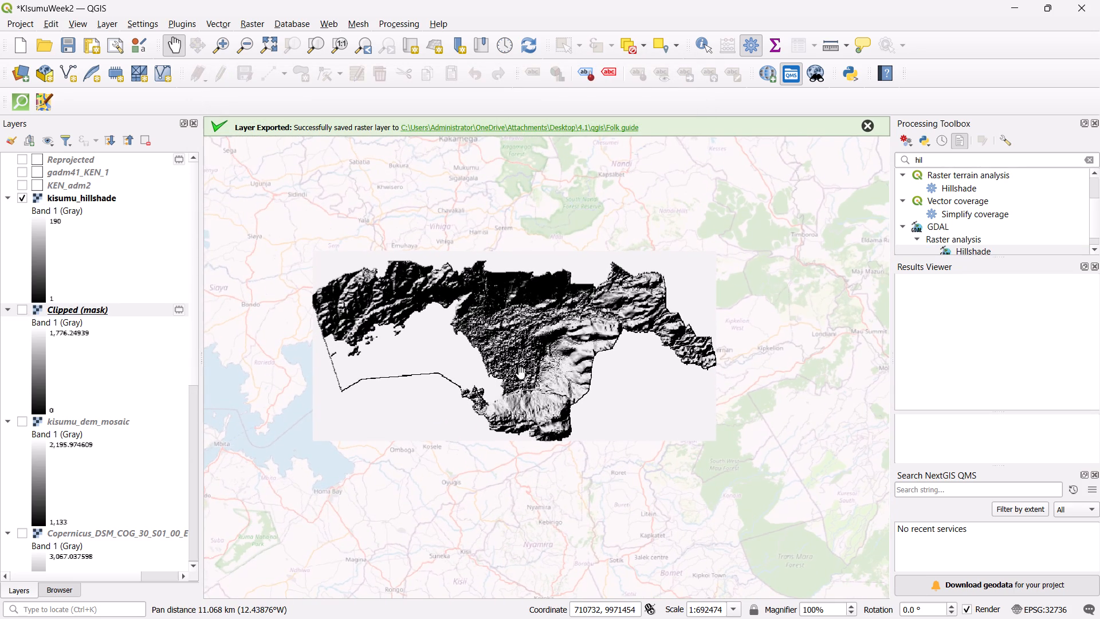
scroll(528, 367, "up", 1)
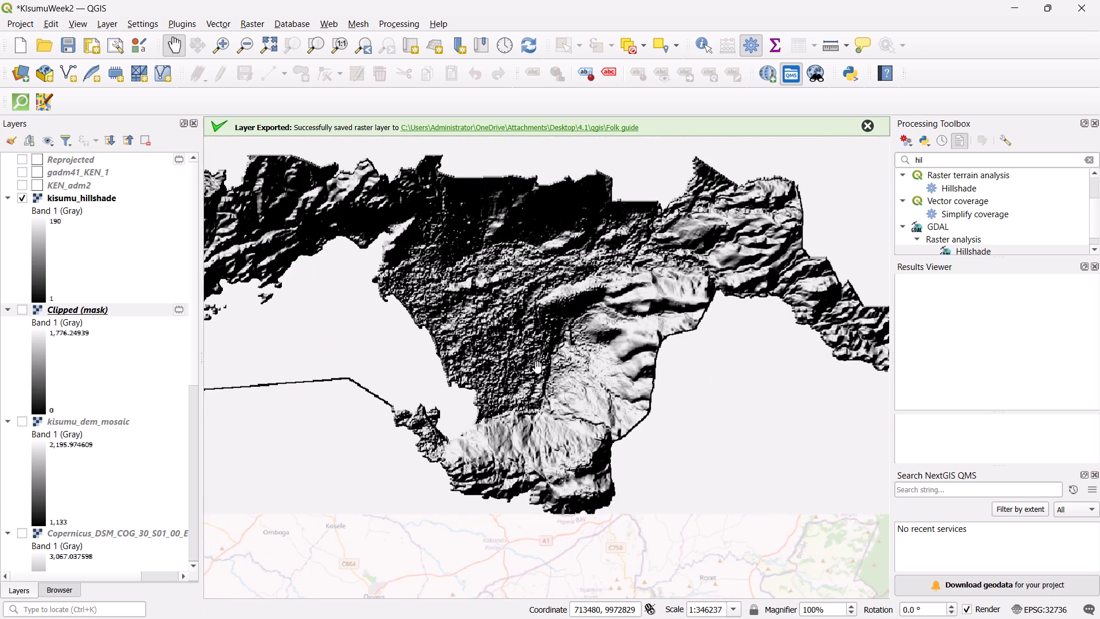
scroll(537, 367, "down", 1)
left_click_drag(547, 367, 617, 387)
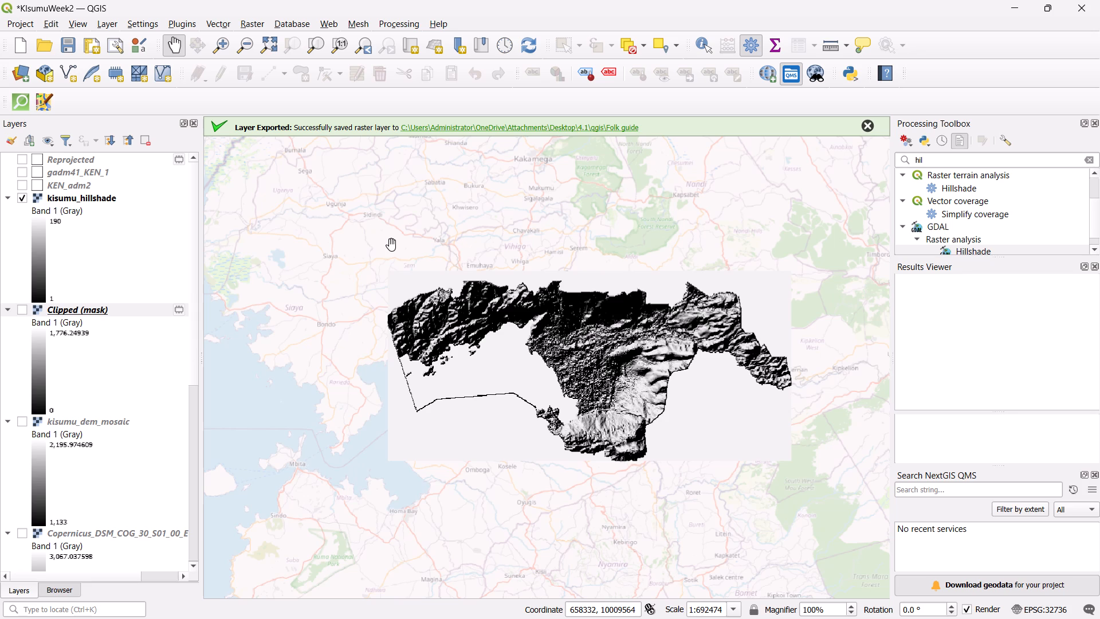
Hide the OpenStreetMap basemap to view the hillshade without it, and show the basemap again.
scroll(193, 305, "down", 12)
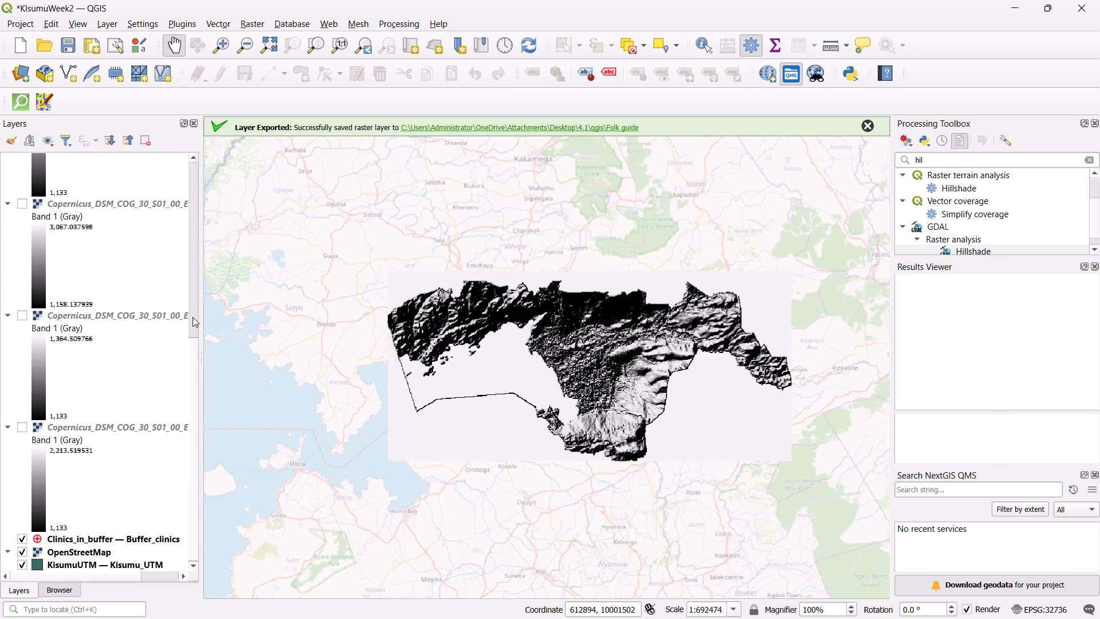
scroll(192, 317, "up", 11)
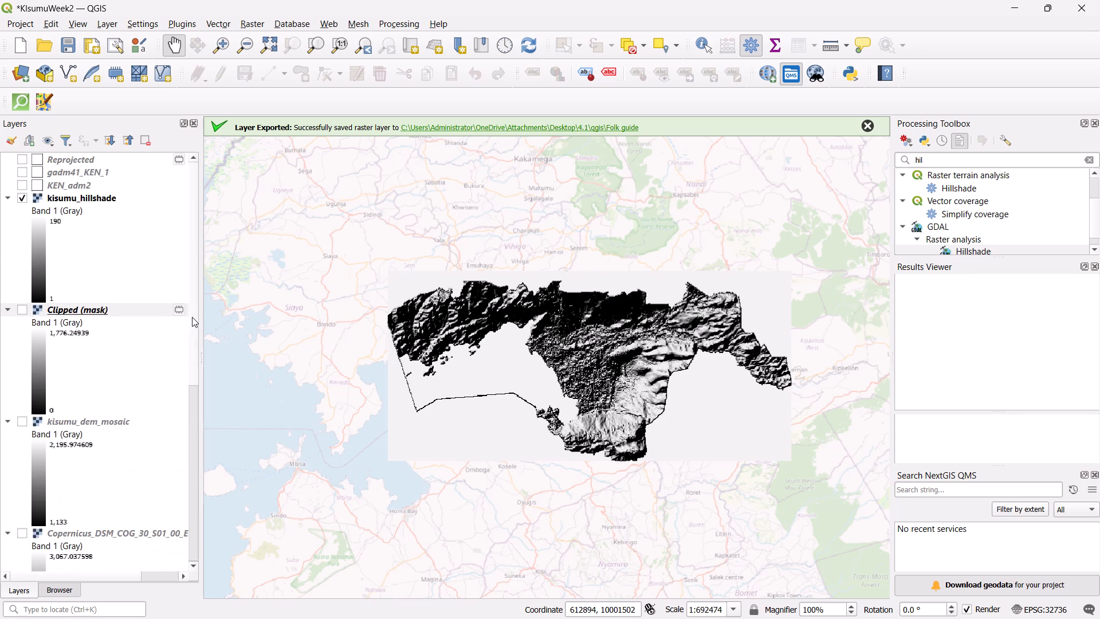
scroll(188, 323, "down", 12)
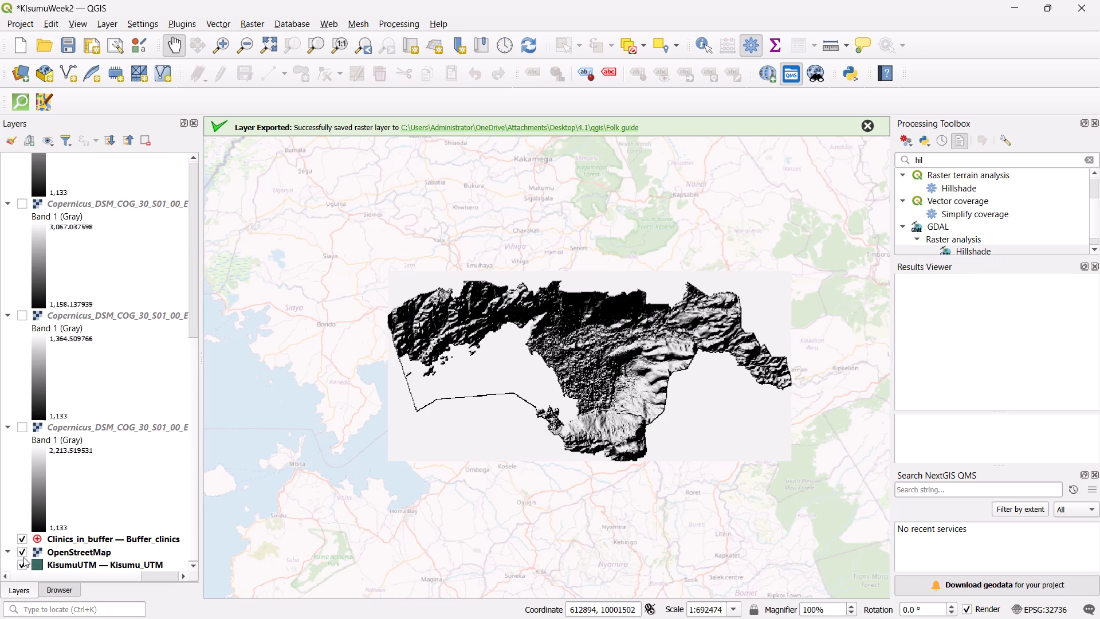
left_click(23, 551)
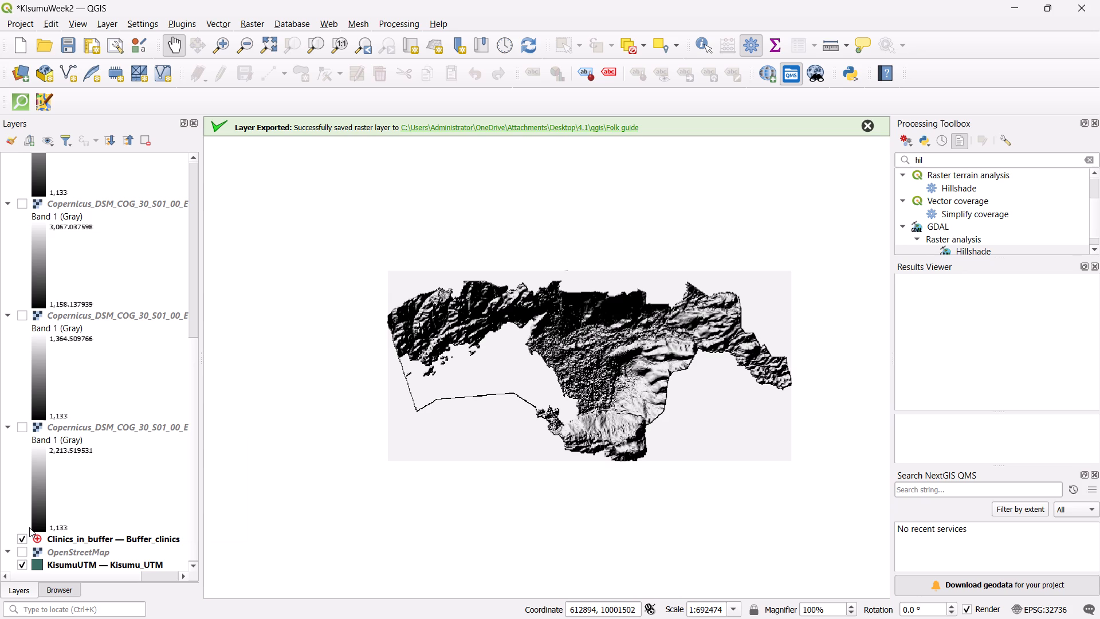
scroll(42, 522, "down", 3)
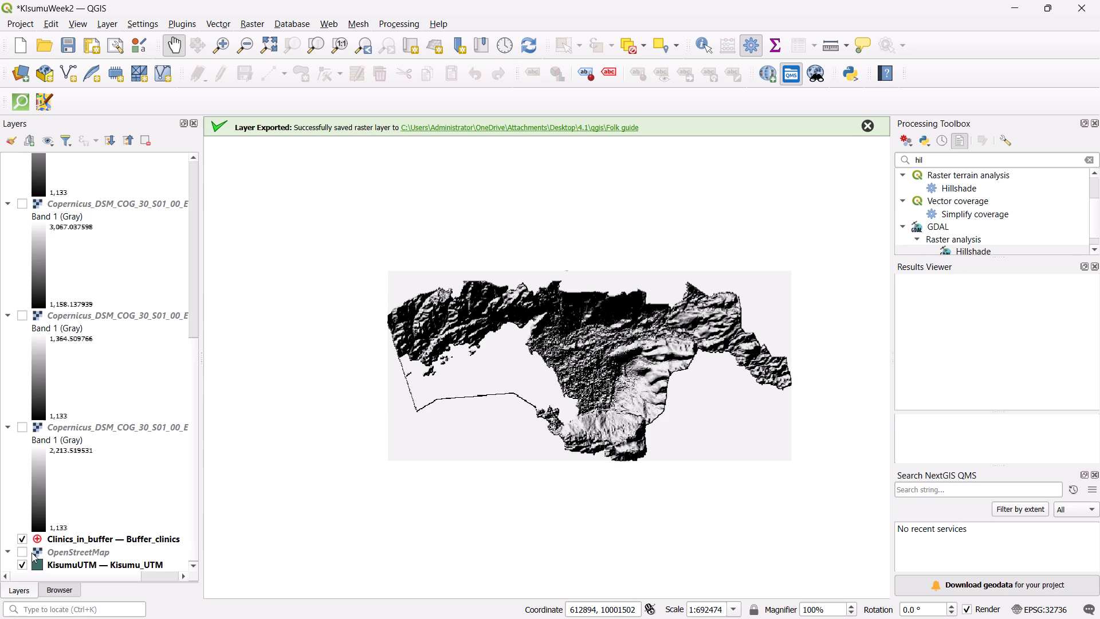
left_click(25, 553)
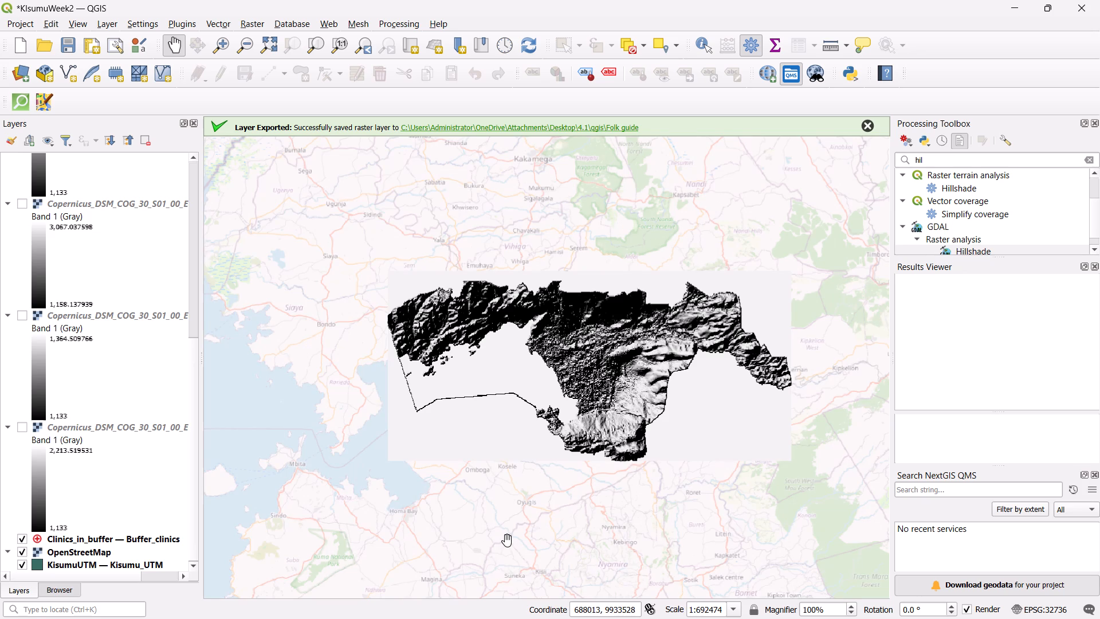
Save the KIsumuWeek2 project.
key("ctrl+s")
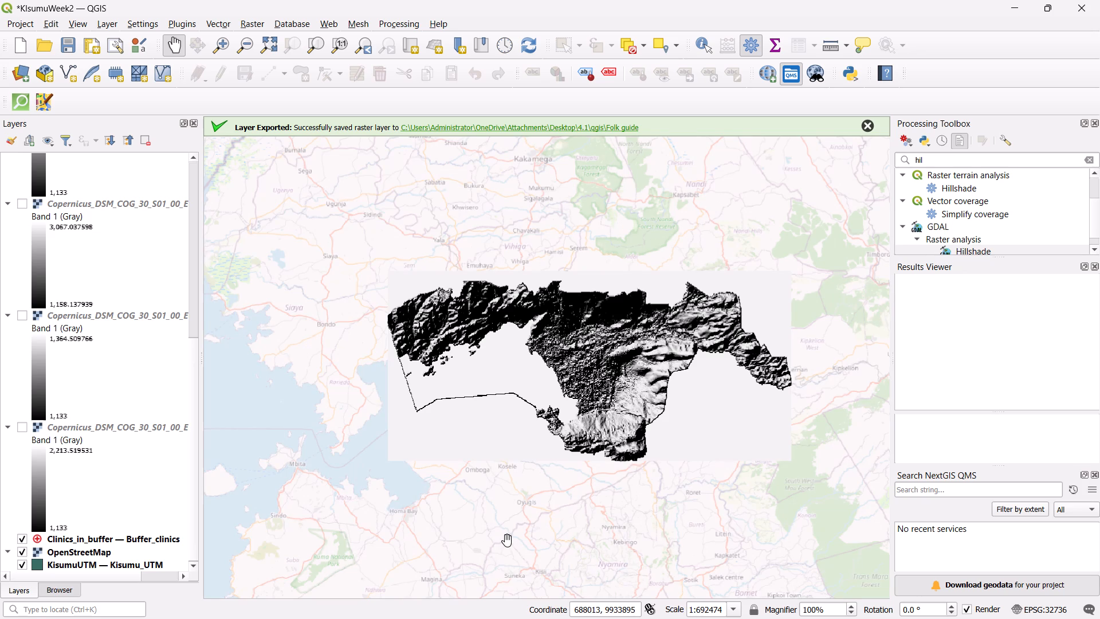
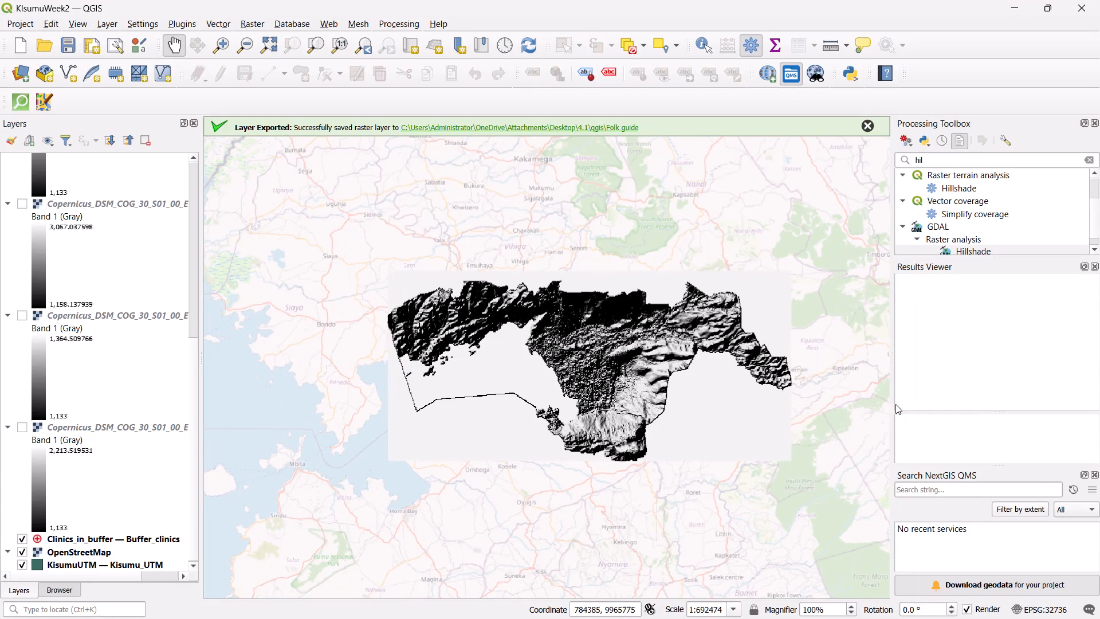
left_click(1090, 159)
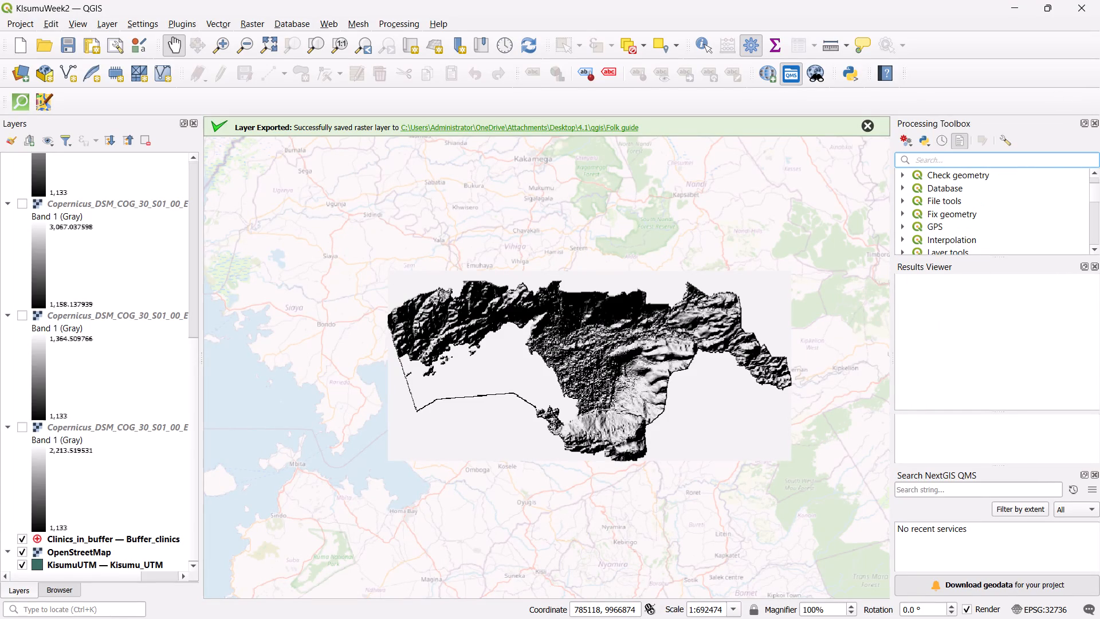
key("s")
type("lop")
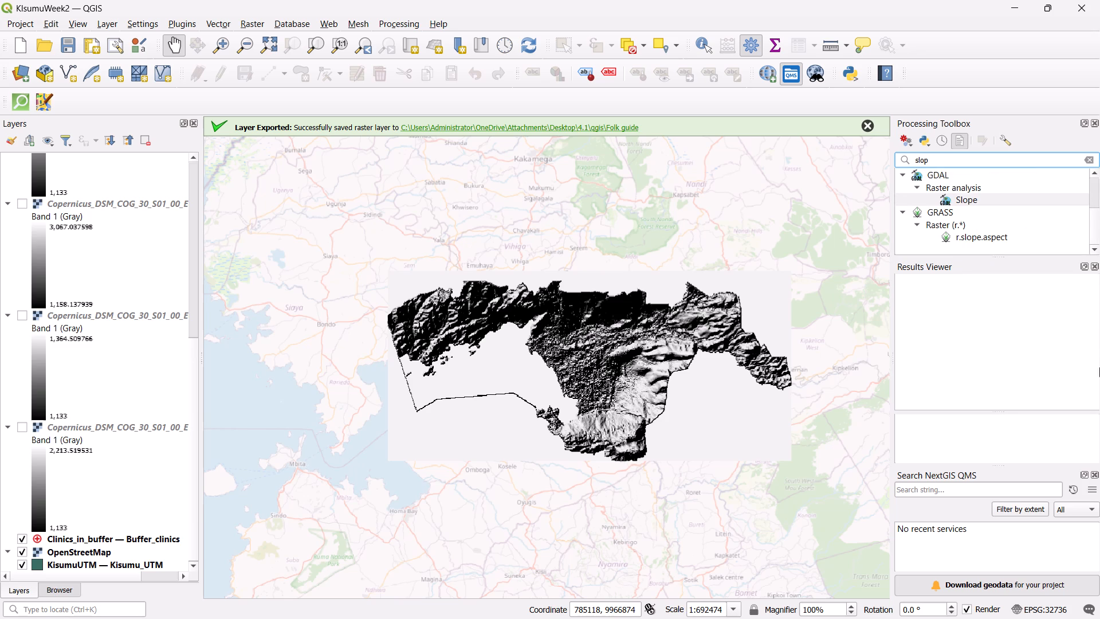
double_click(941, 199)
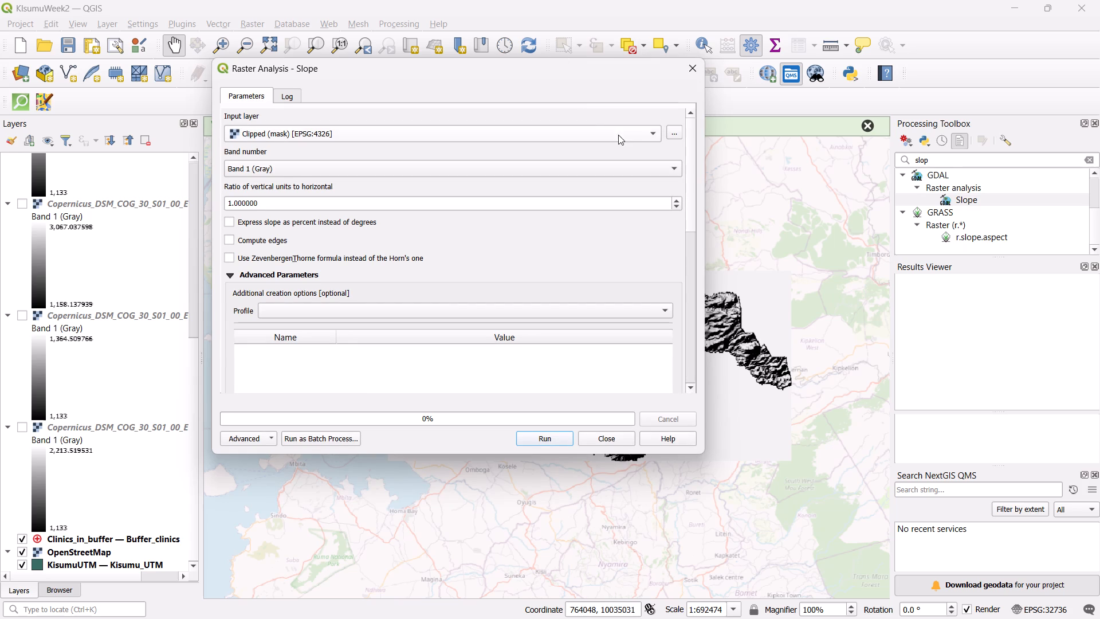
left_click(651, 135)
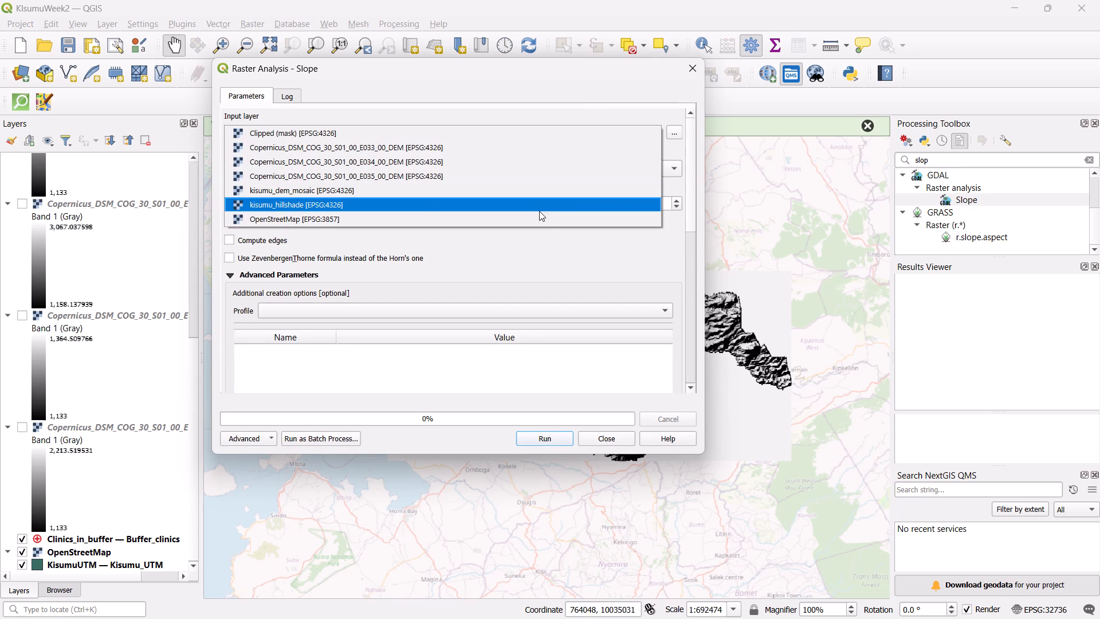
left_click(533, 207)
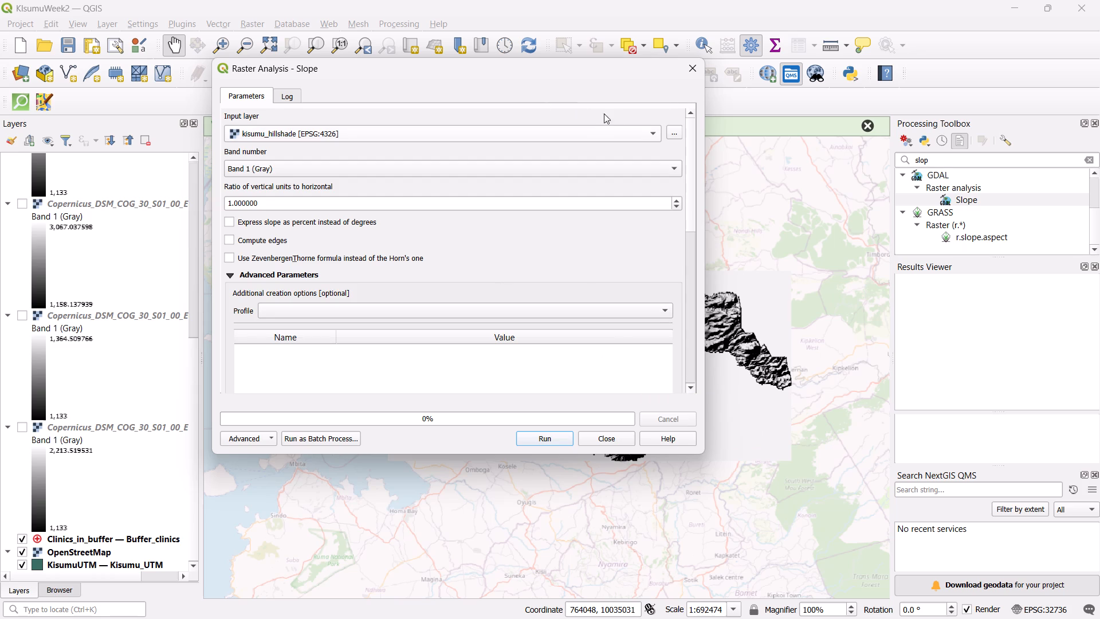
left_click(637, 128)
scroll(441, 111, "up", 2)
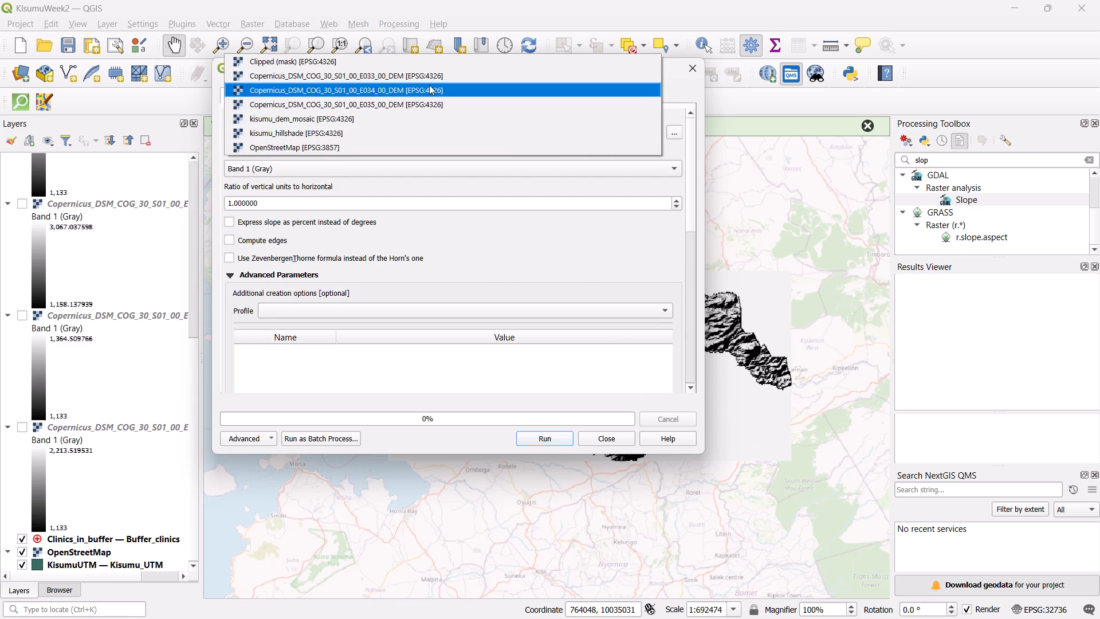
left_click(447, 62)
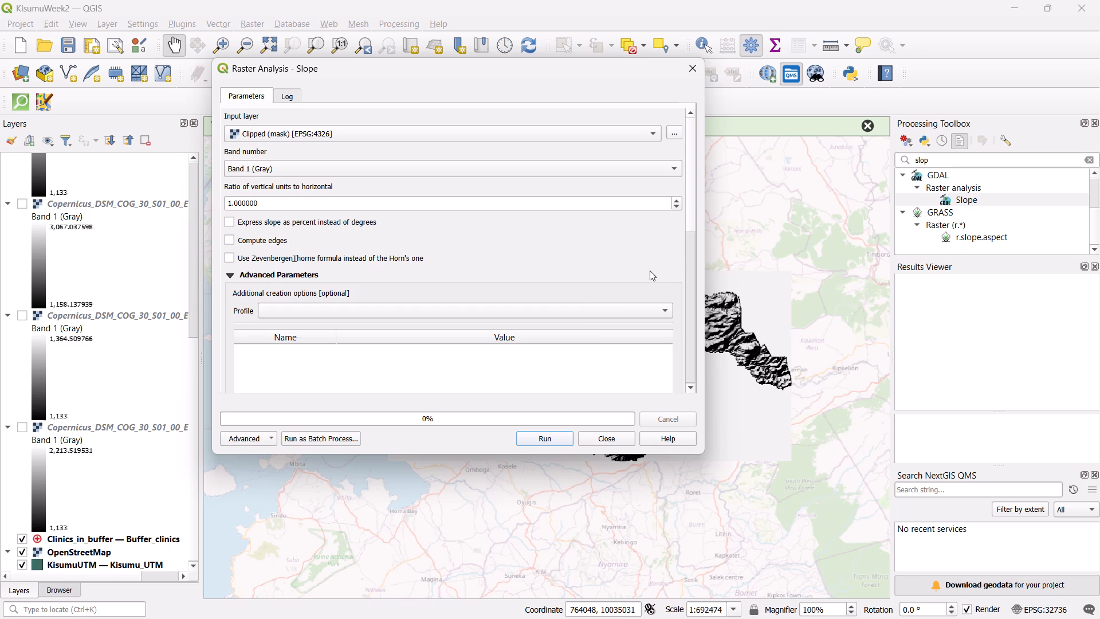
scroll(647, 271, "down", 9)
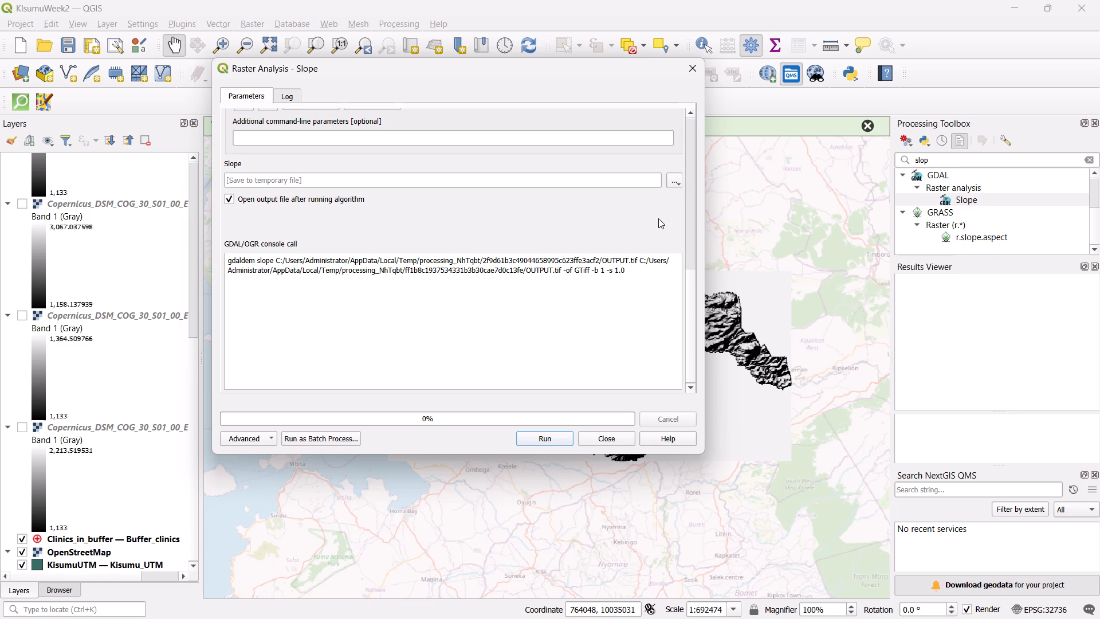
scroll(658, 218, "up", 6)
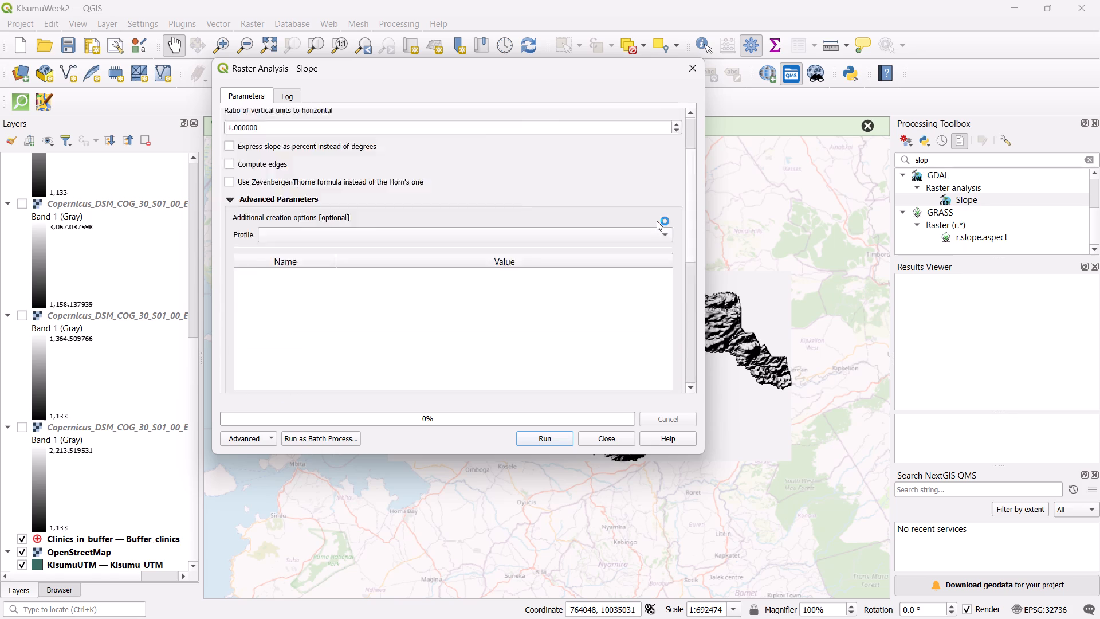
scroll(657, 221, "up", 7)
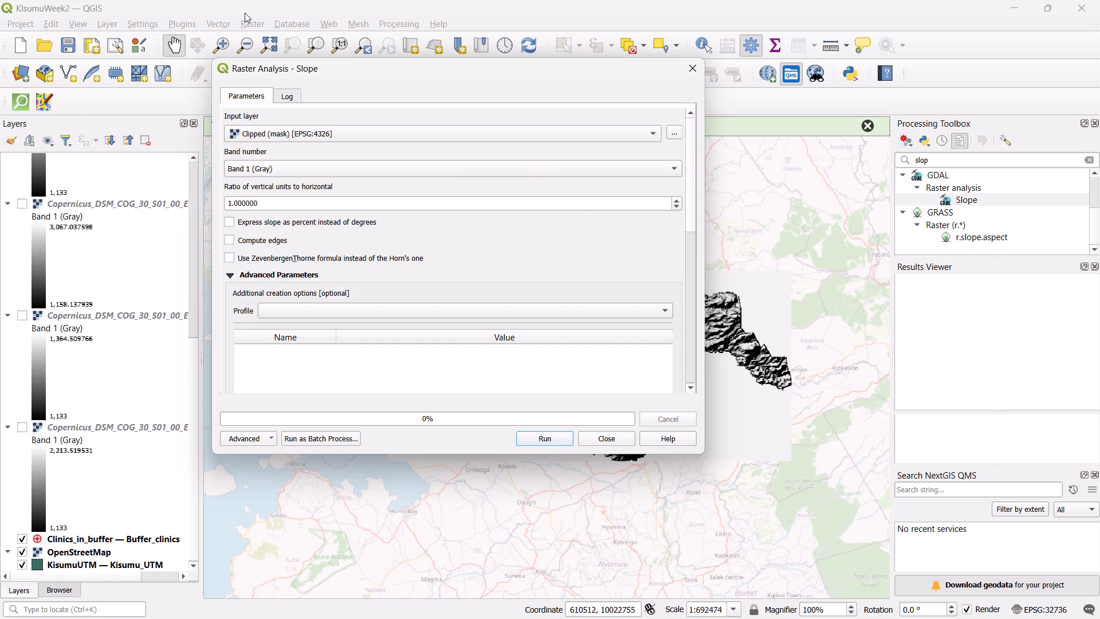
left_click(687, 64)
Search the processing algorithms for warp.
left_click(940, 158)
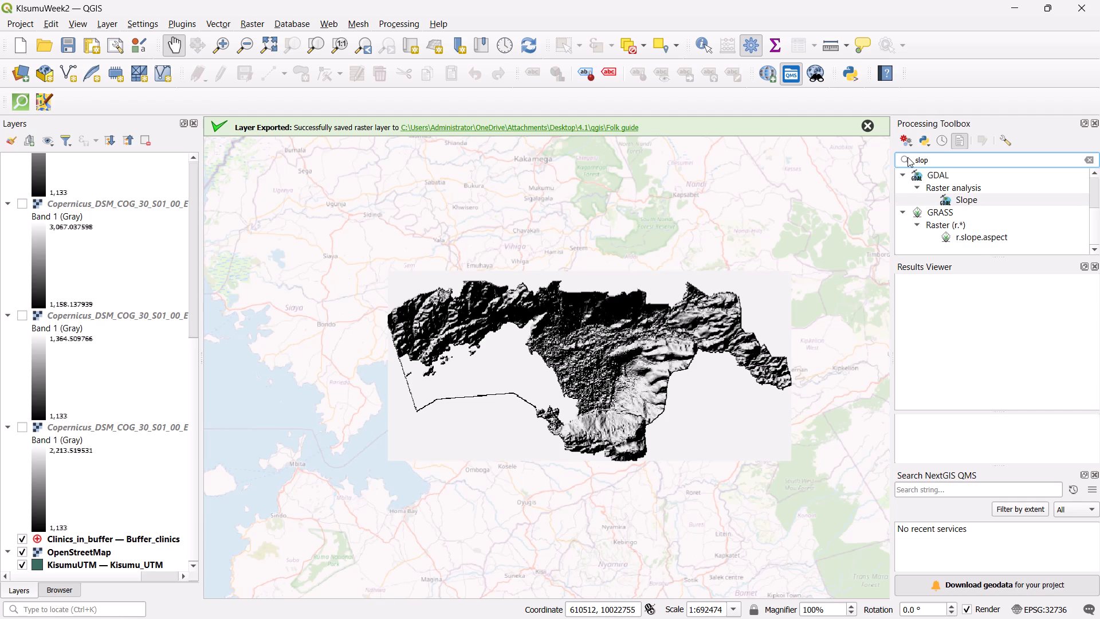
key("BackSpace")
key("BackSpace")
key("BackSpace")
key("BackSpace")
key("BackSpace")
type("warp")
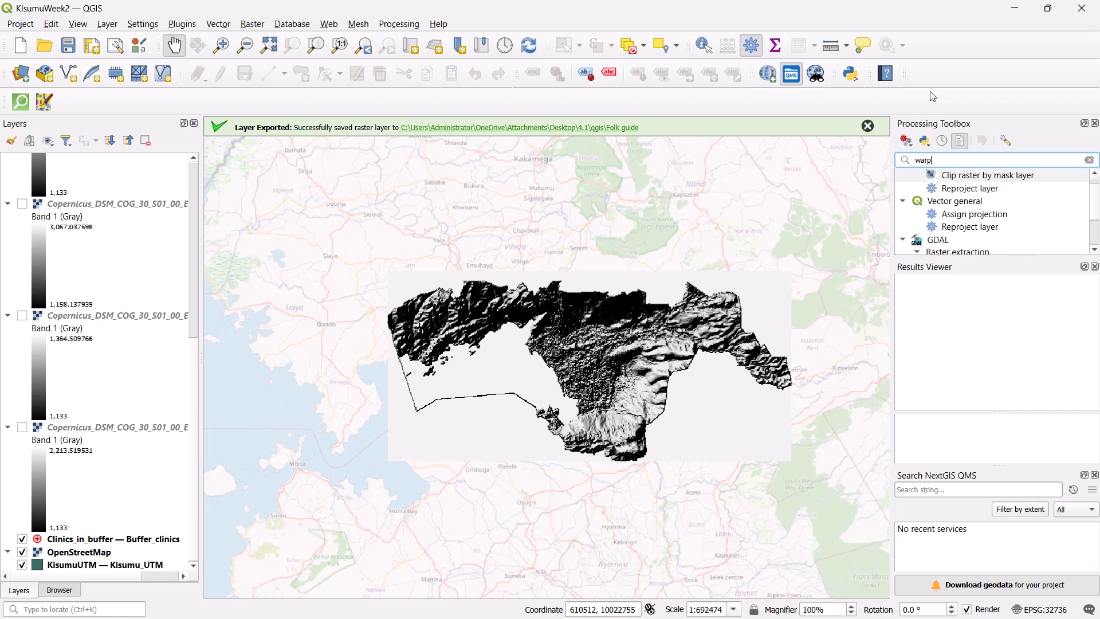
Open the vector Reproject Layer algorithm and look through its available input layers without choosing one.
key("Return")
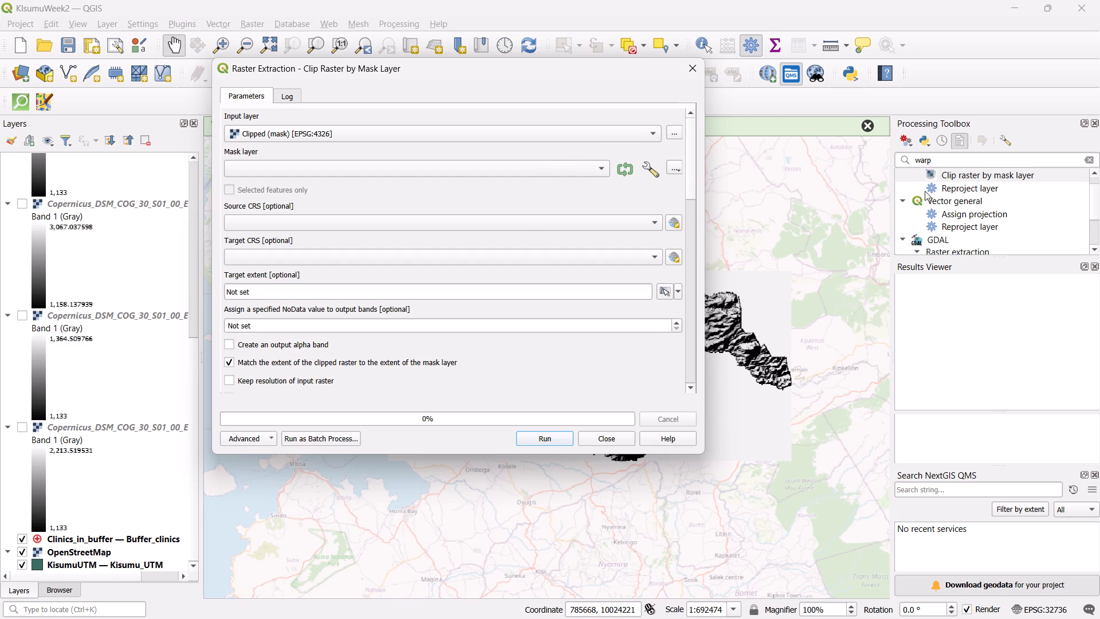
left_click(957, 186)
left_click(957, 186)
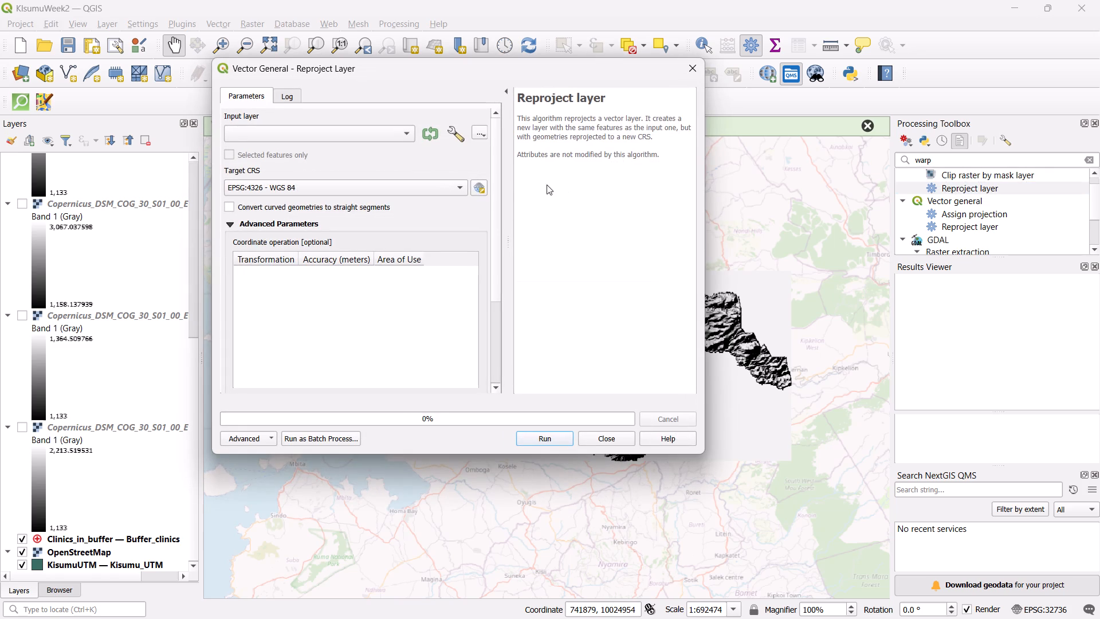
left_click(403, 136)
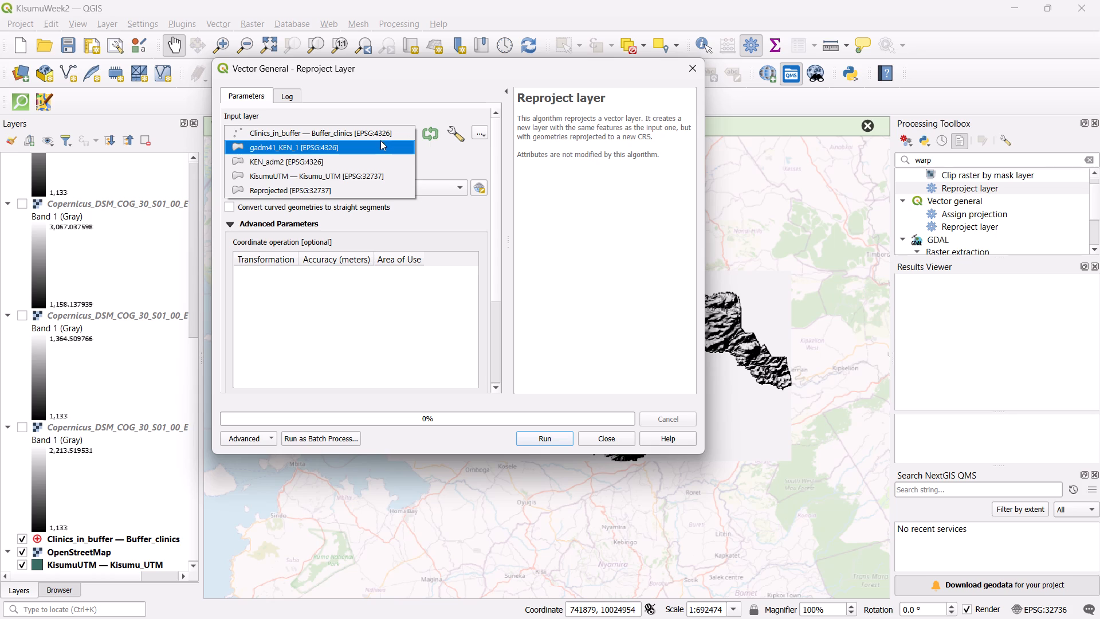
scroll(368, 163, "down", 1)
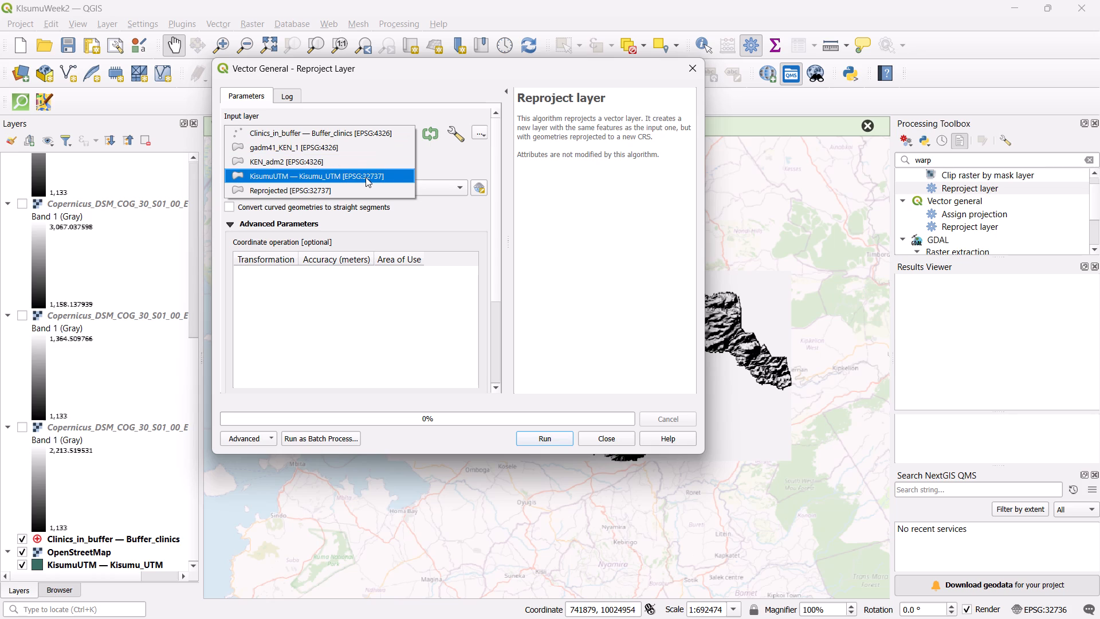
scroll(360, 164, "down", 7)
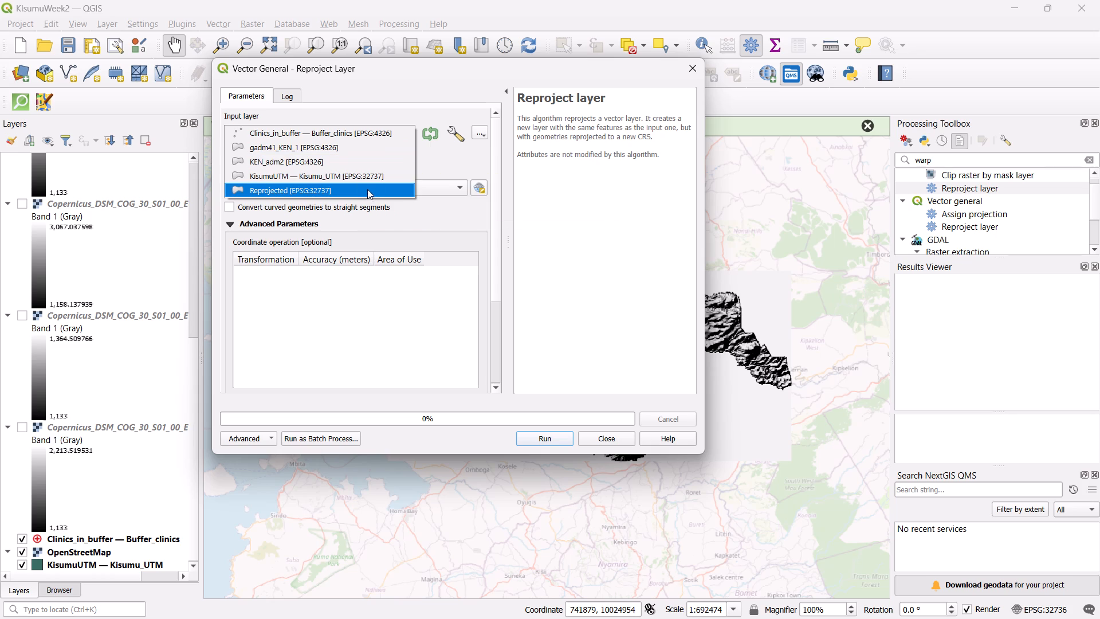
left_click(431, 155)
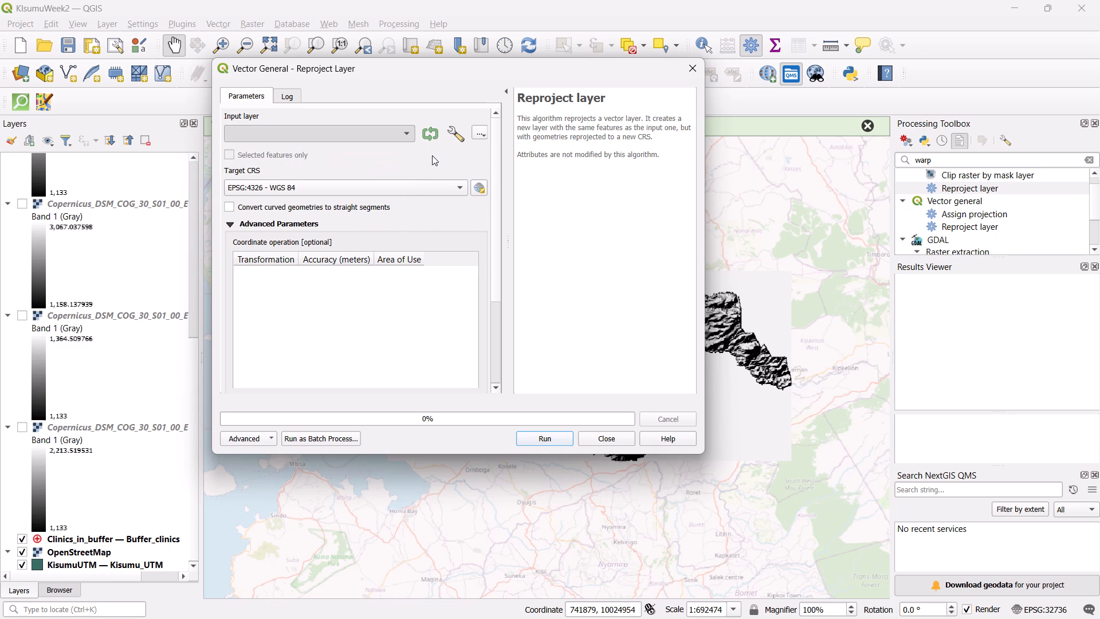
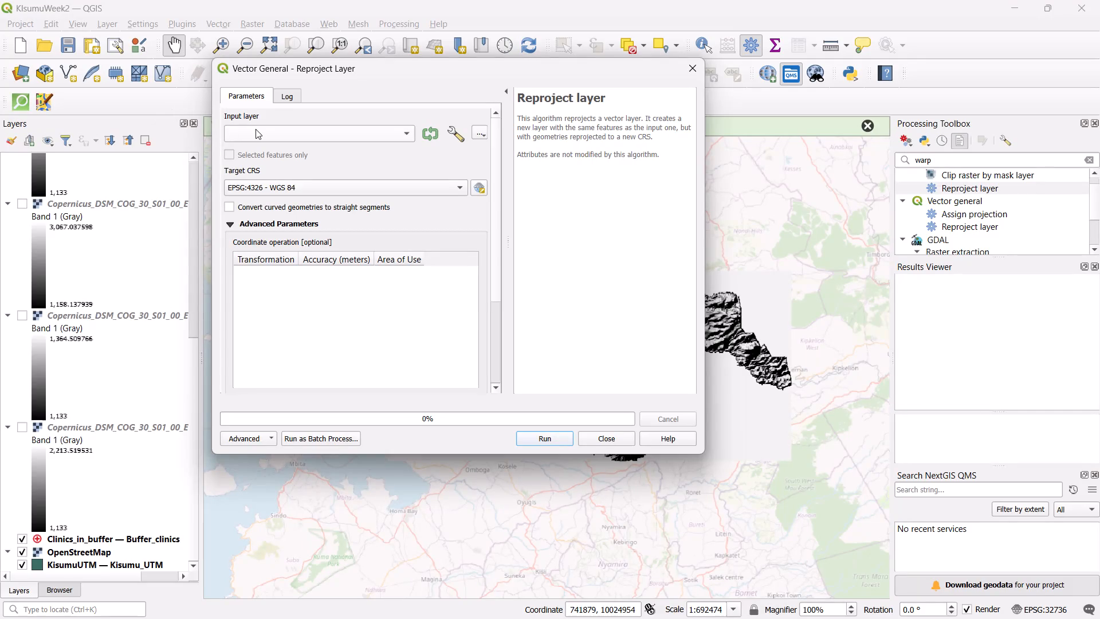
Turn on the visibility of the Clipped (mask) raster and close the vector Reproject Layer algorithm.
scroll(158, 221, "up", 5)
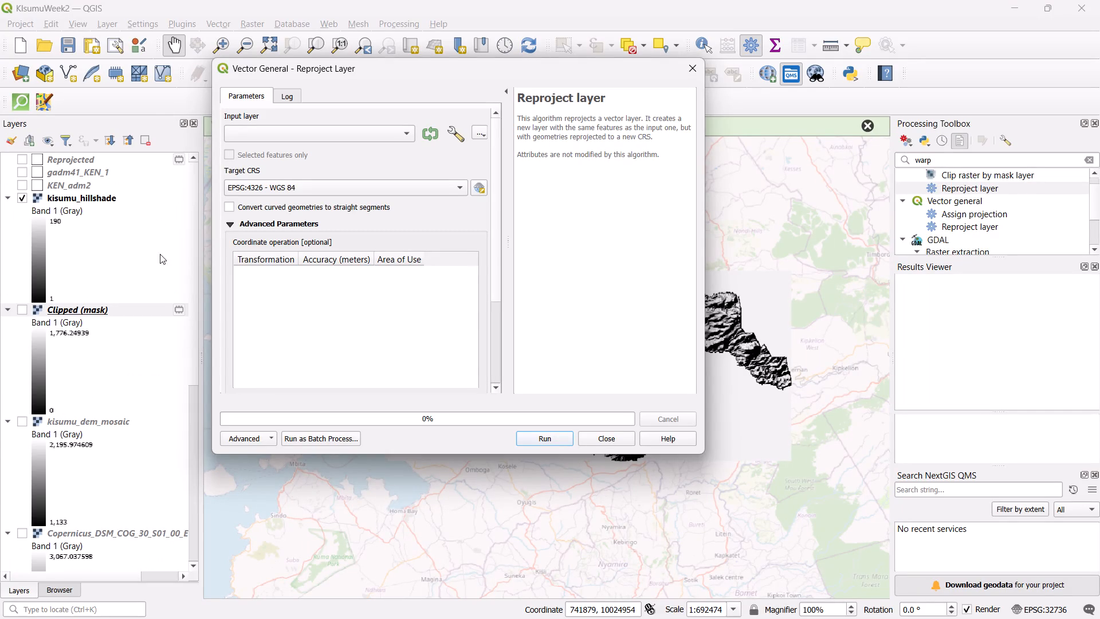
left_click(26, 308)
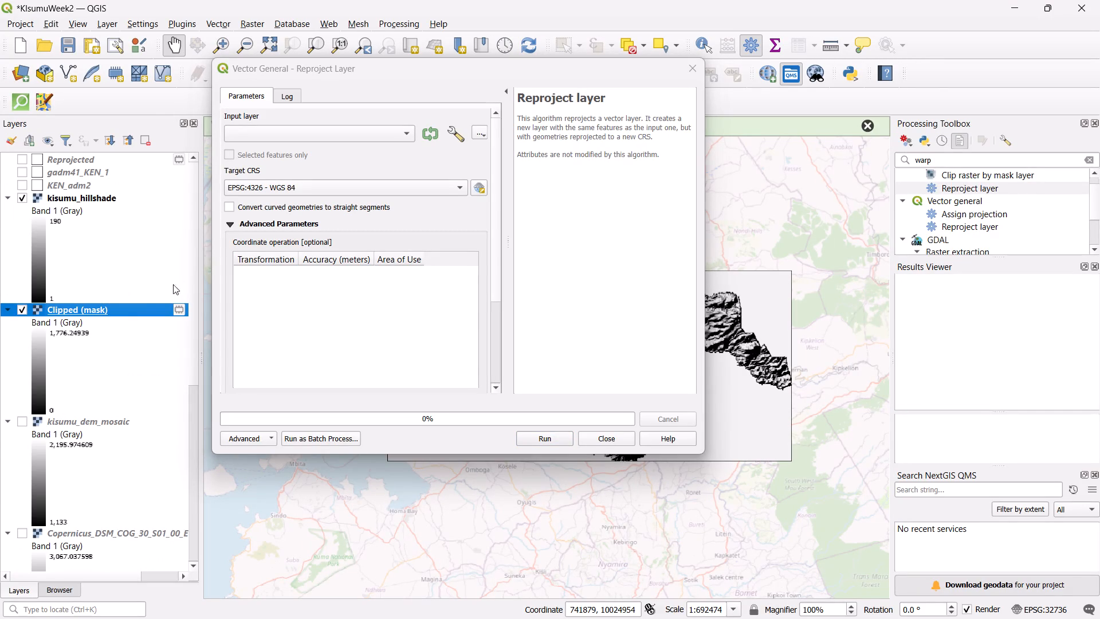
left_click(702, 69)
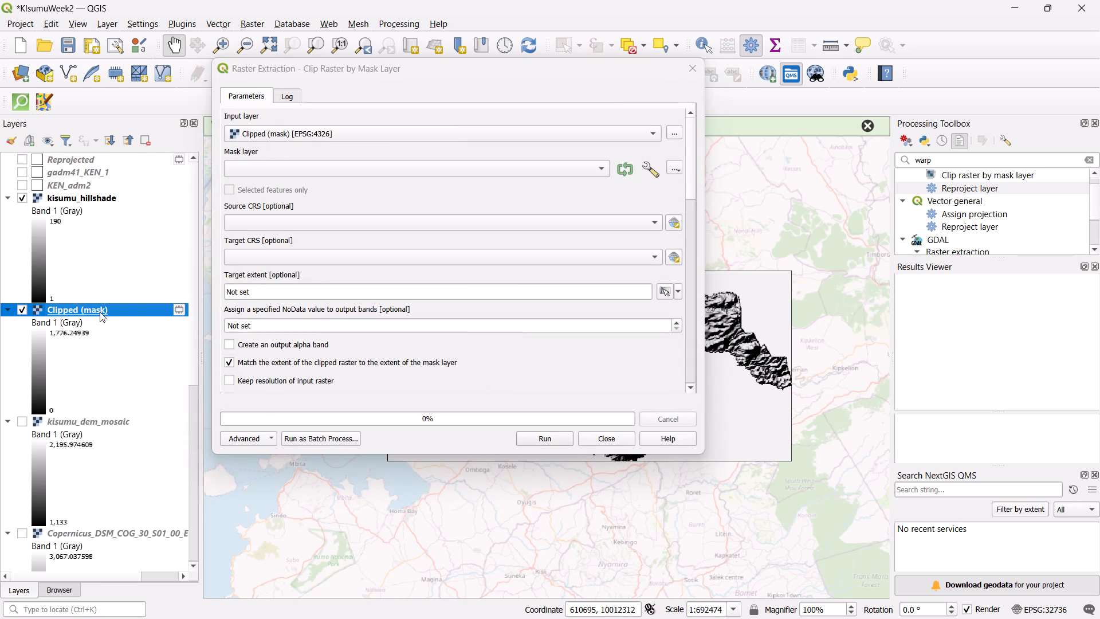
Export the Clipped (mask) raster as a raw-data GeoTIFF named clipped_dem in EPSG:4326 and add it to the map.
right_click(100, 312)
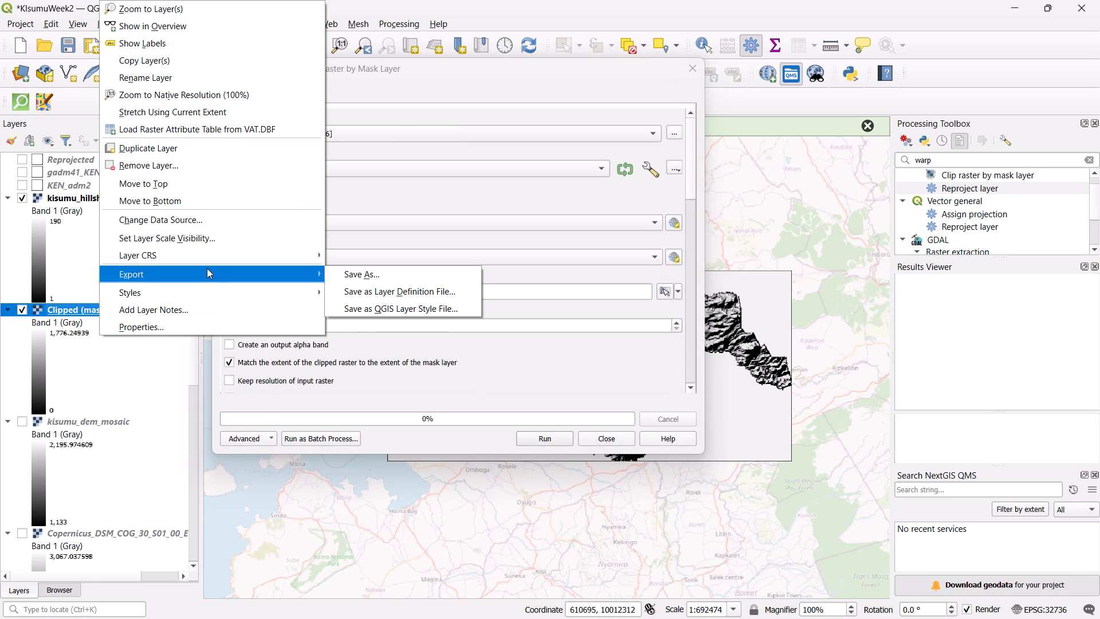
left_click(364, 277)
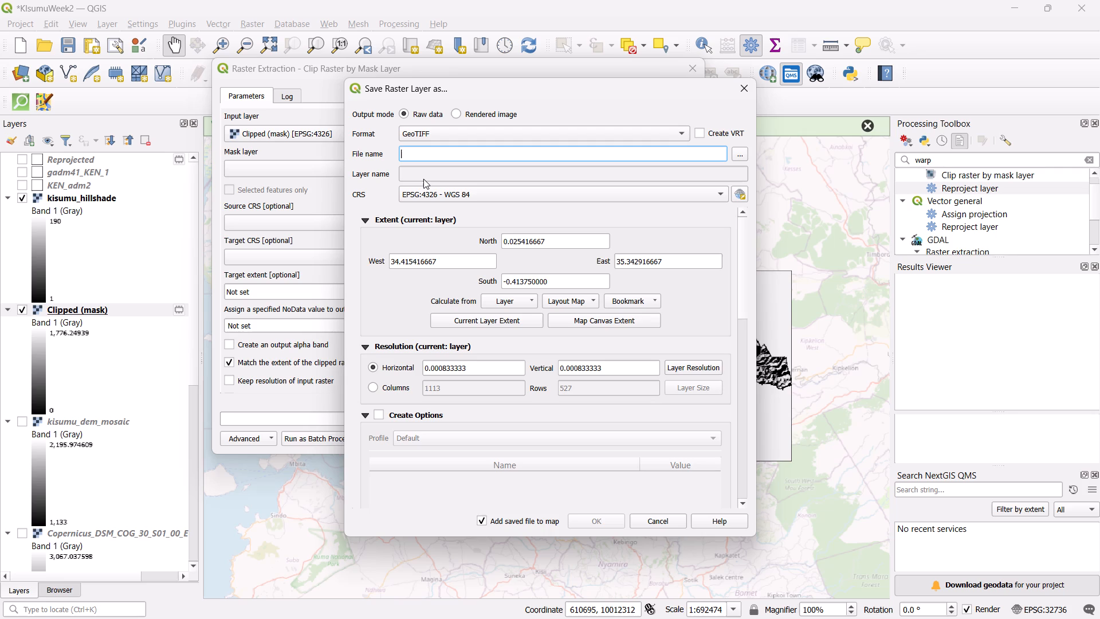
type("cli")
type("pped")
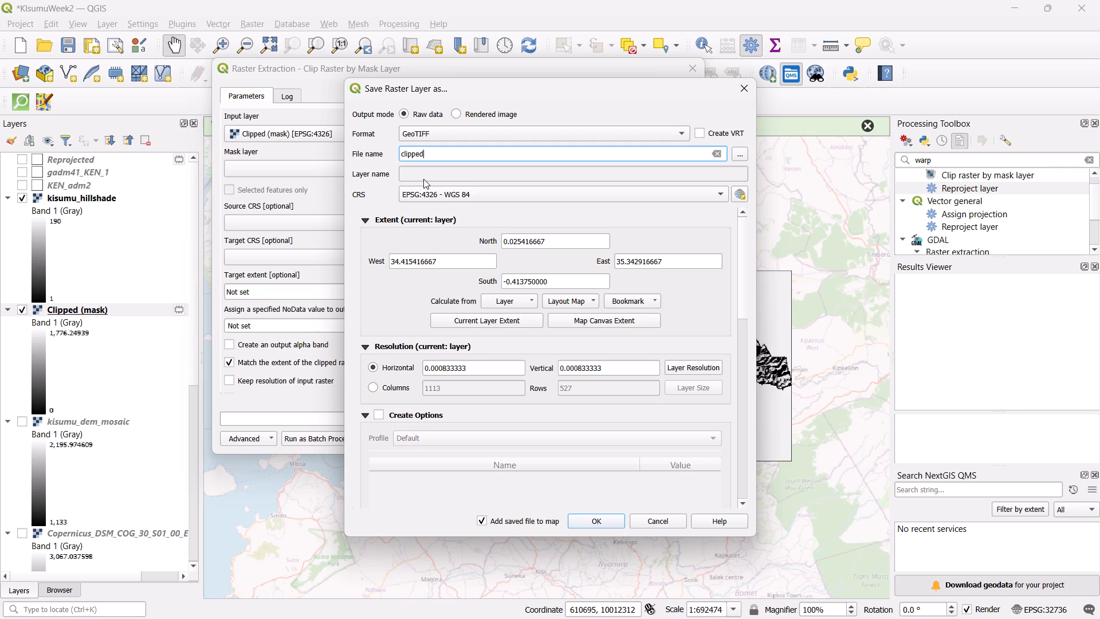
key("shift+underscore")
type("dem")
left_click_drag(449, 159, 400, 158)
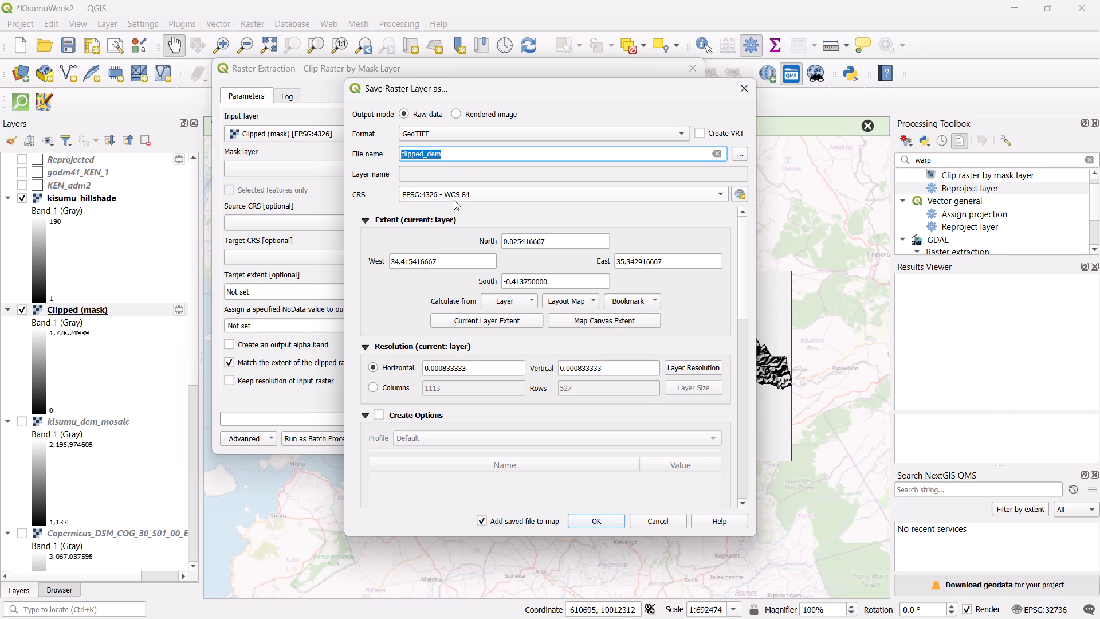
key("ctrl+c")
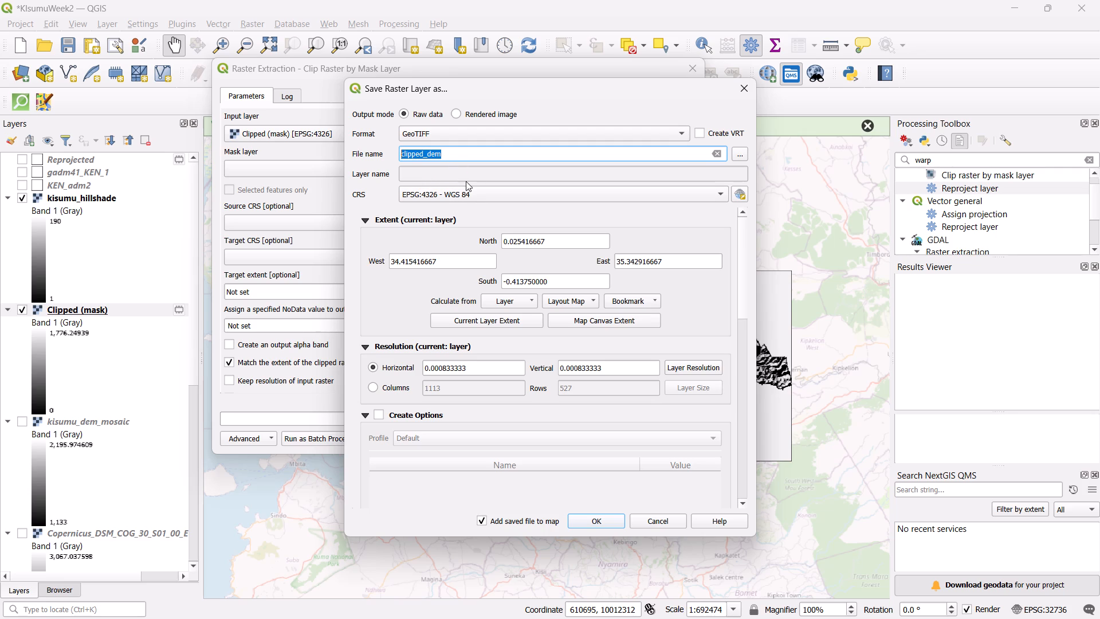
left_click(464, 168)
left_click(465, 171)
left_click(453, 175)
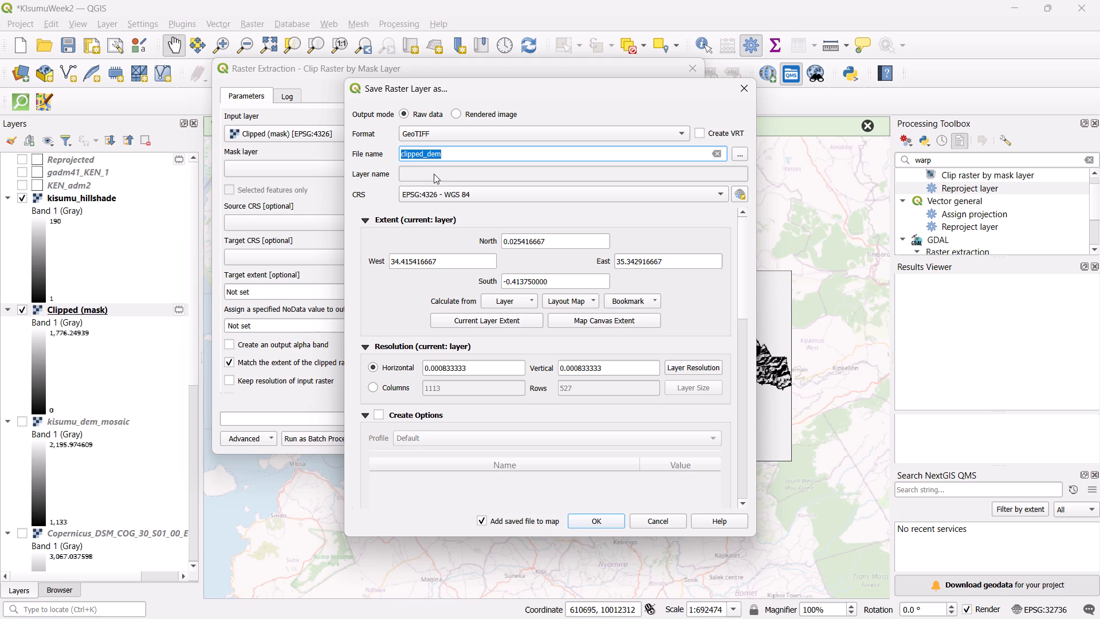
left_click(428, 174)
left_click(488, 154)
left_click(448, 175)
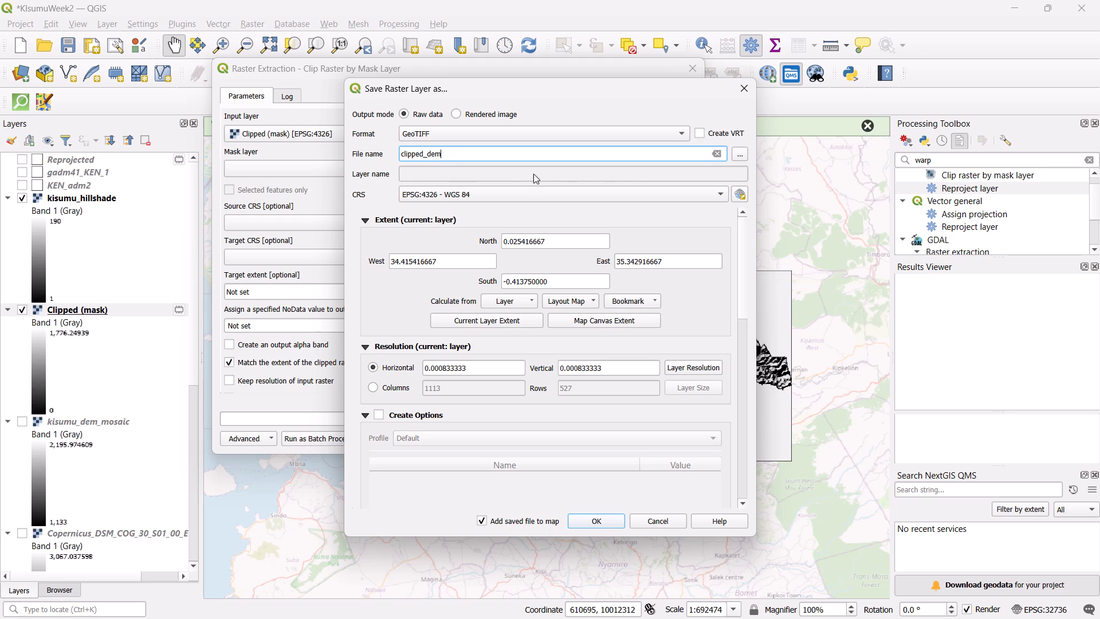
left_click(608, 520)
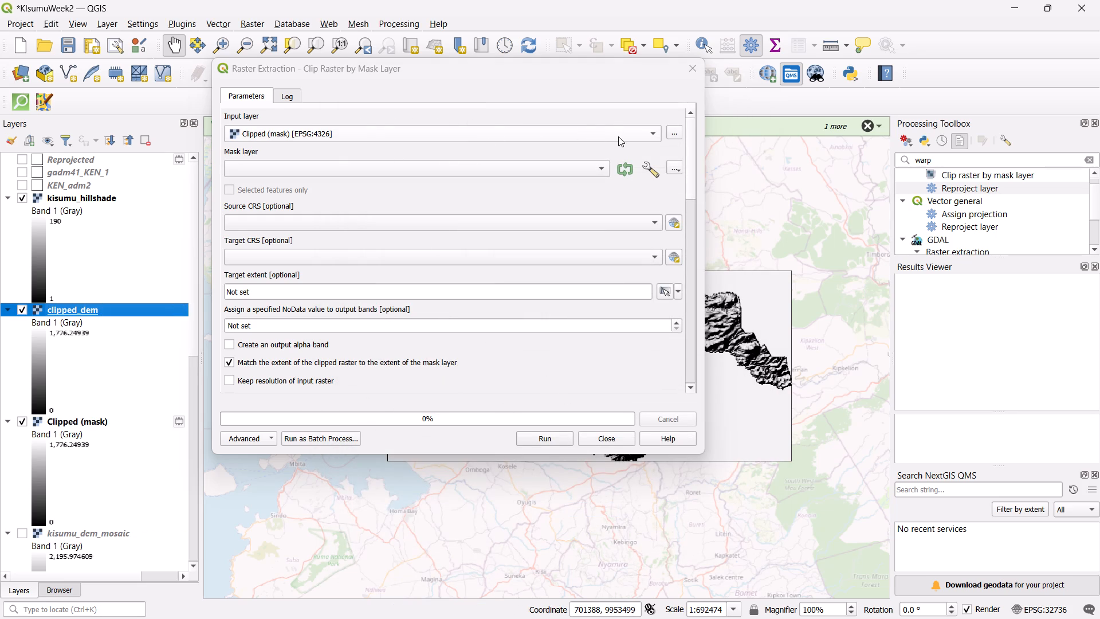
Close the clipping algorithm and check the vector Reproject Layer algorithm's input layers for the clipped_dem raster, choosing none.
left_click(693, 76)
double_click(984, 185)
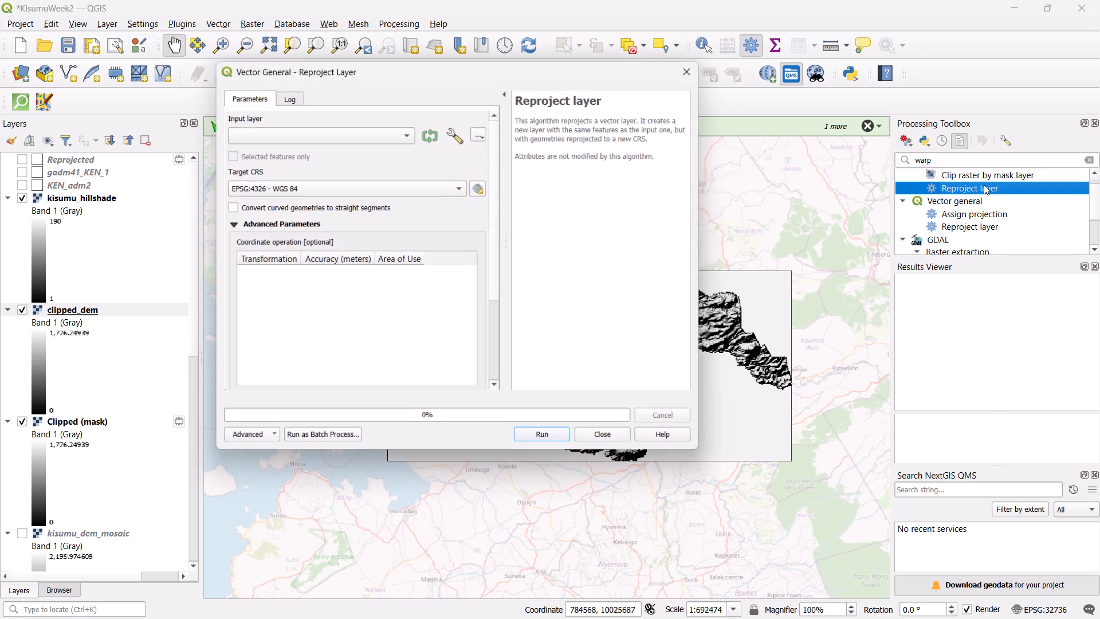
left_click(410, 140)
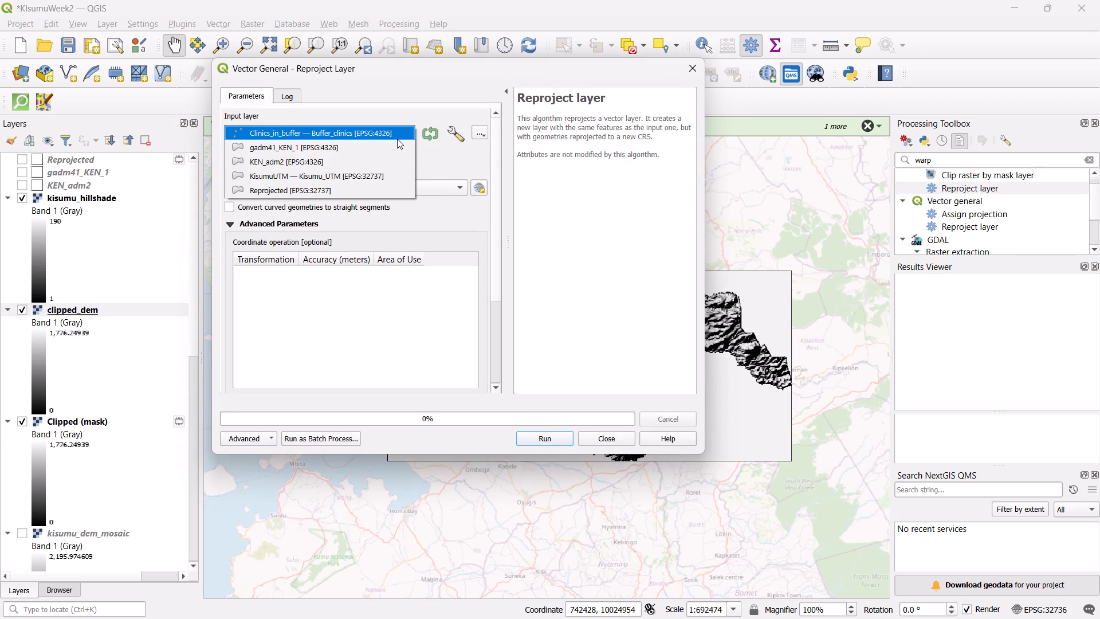
scroll(364, 185, "down", 3)
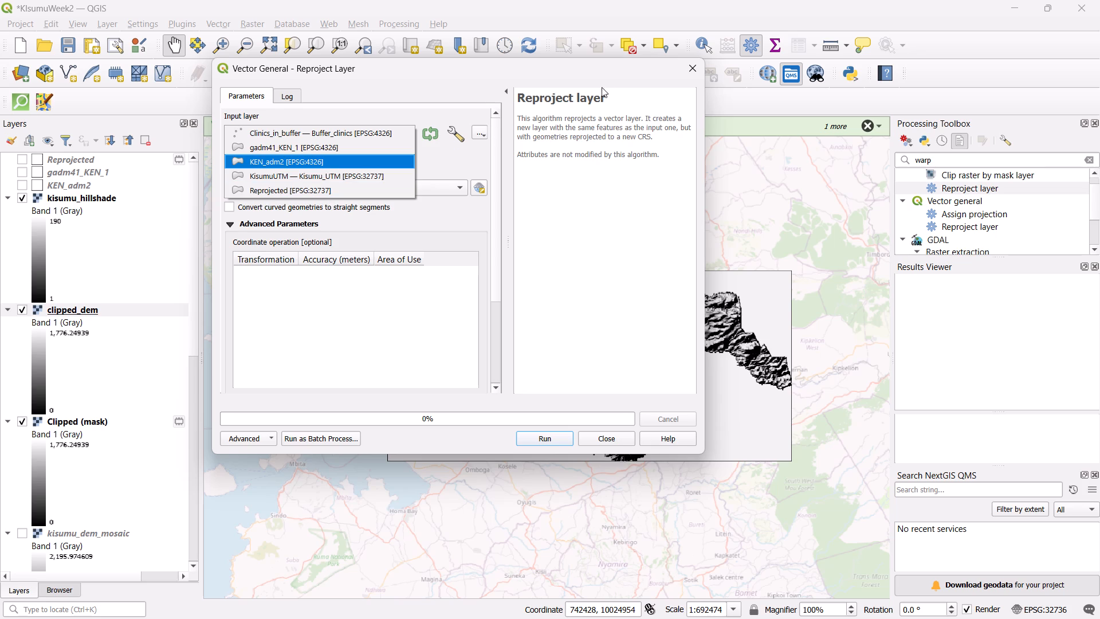
left_click(685, 69)
left_click(692, 68)
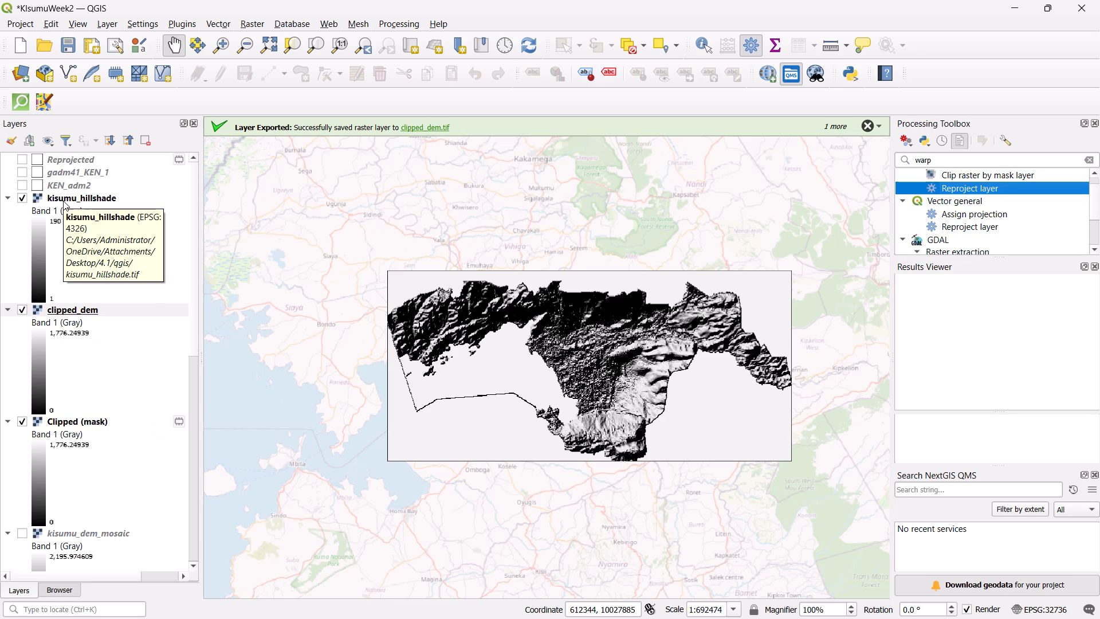
Reopen the vector Reproject Layer algorithm and look through its target CRS and input layer choices without changing them.
scroll(88, 439, "down", 3)
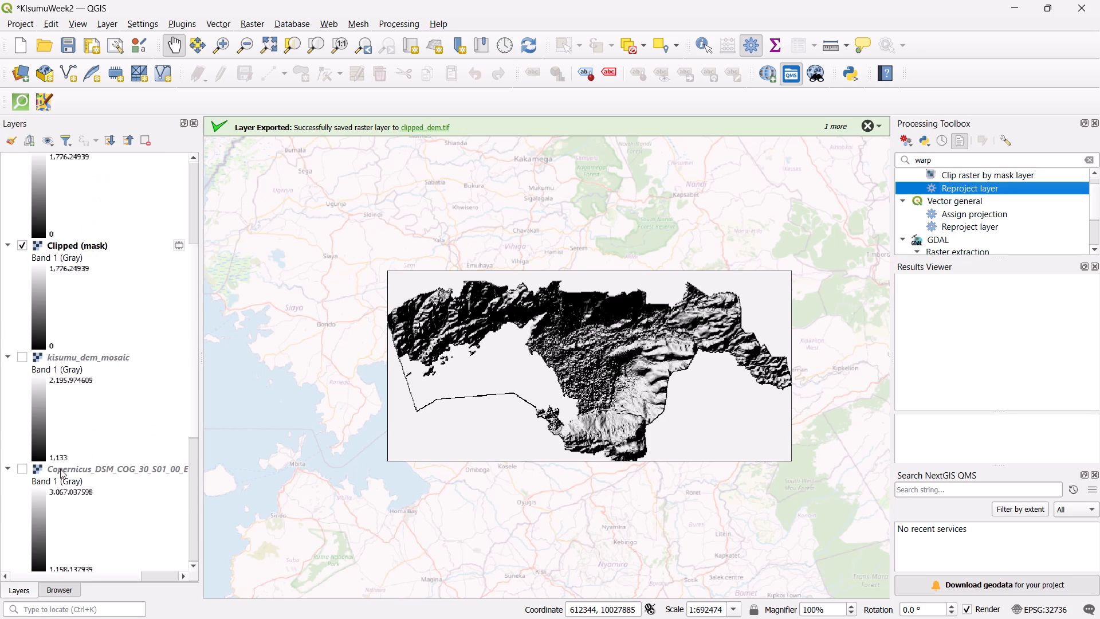
scroll(128, 383, "up", 3)
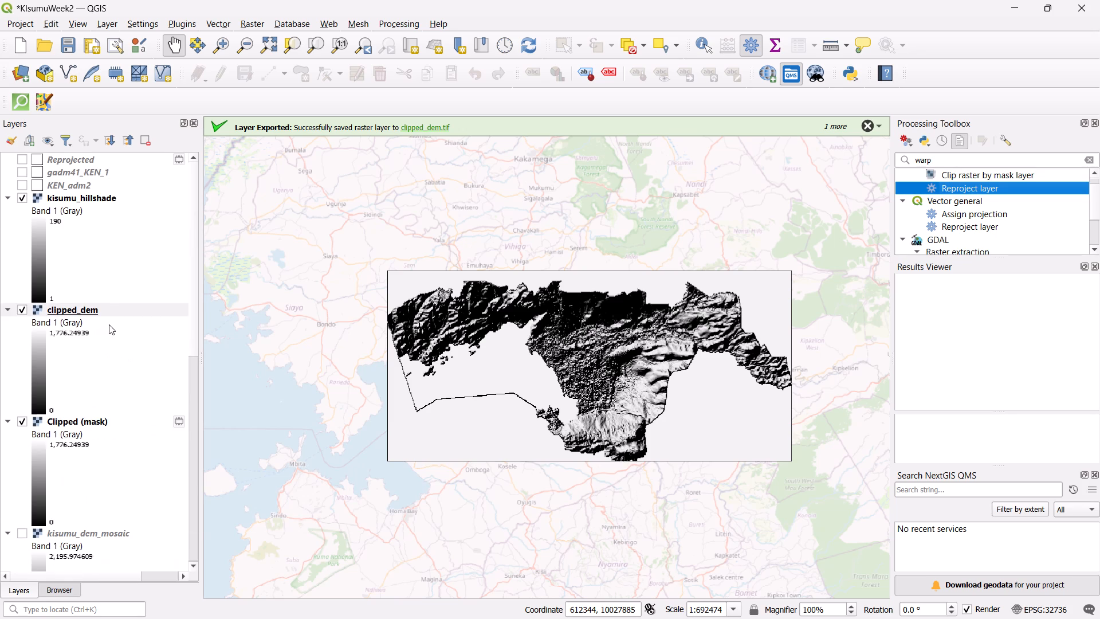
left_click(962, 191)
left_click(962, 191)
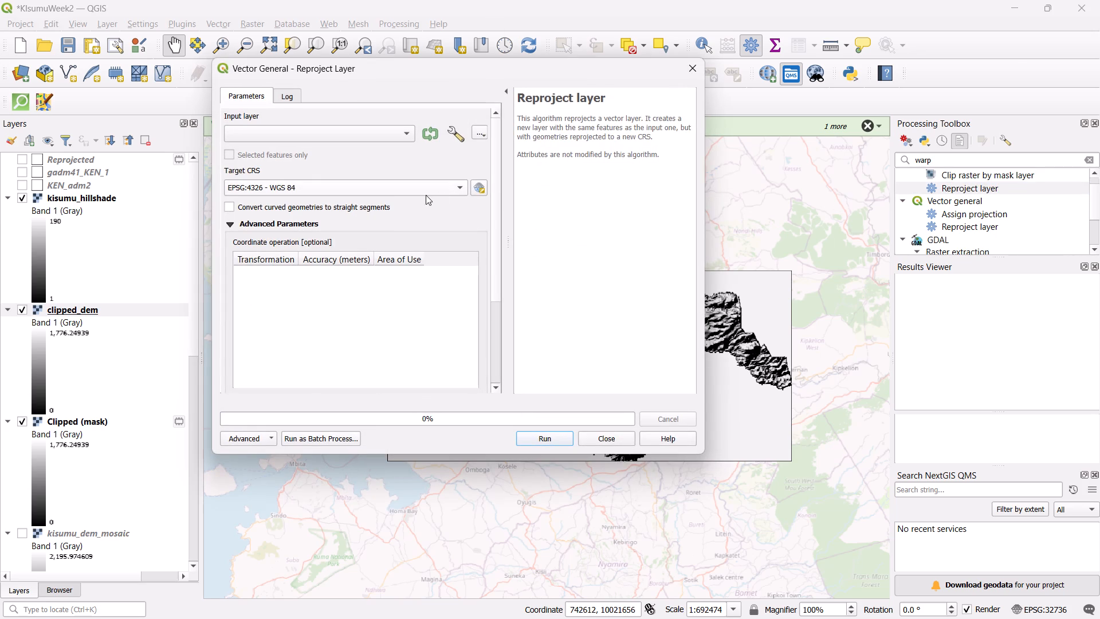
left_click(400, 194)
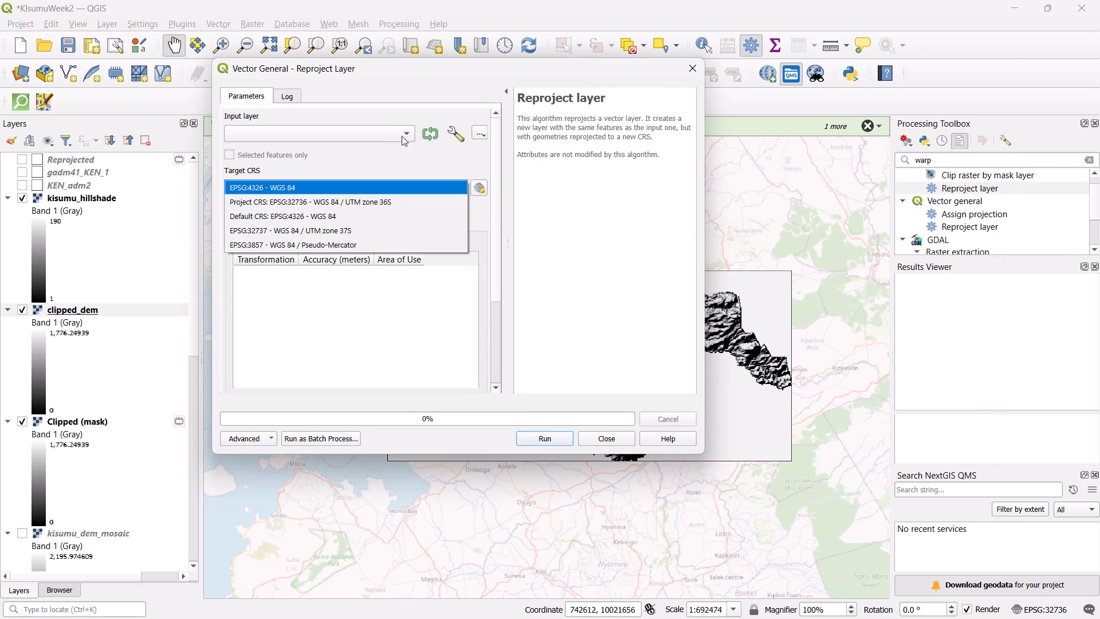
left_click(404, 132)
scroll(374, 179, "down", 2)
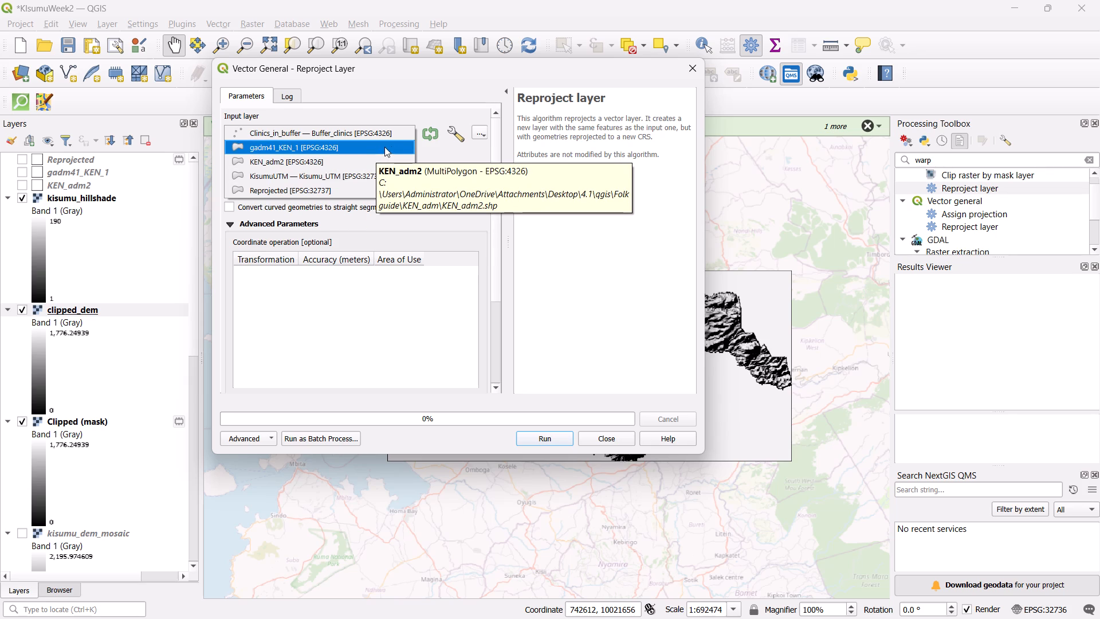
left_click(461, 151)
Browse for an input file for the reprojection and look through the Desktop folder 4.1 > qgis for the clipped raster.
left_click(476, 131)
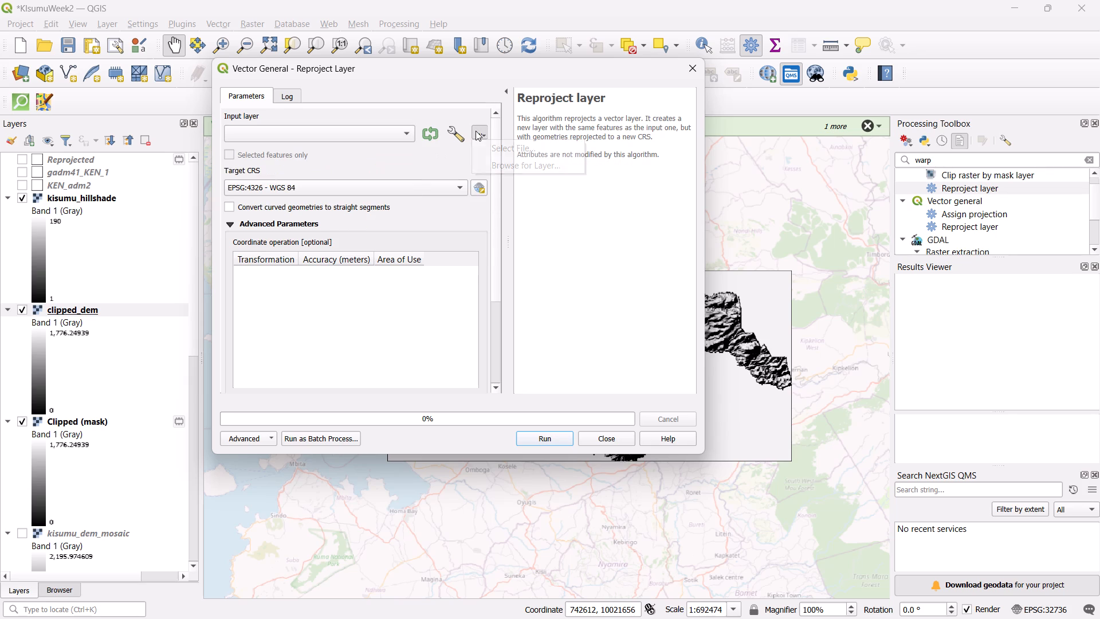
left_click(490, 148)
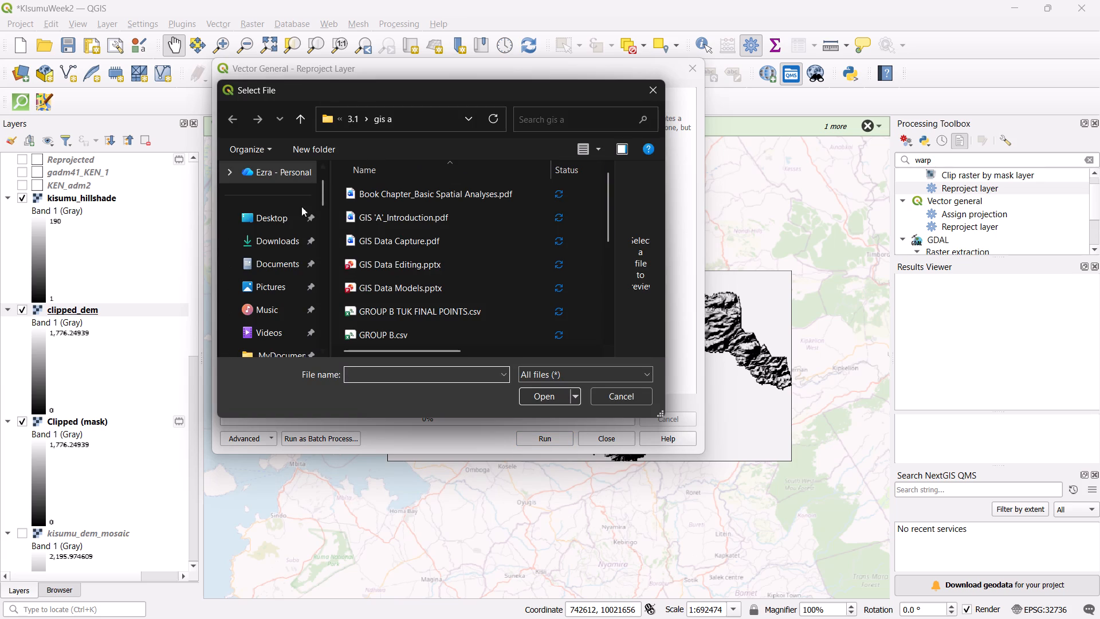
double_click(274, 220)
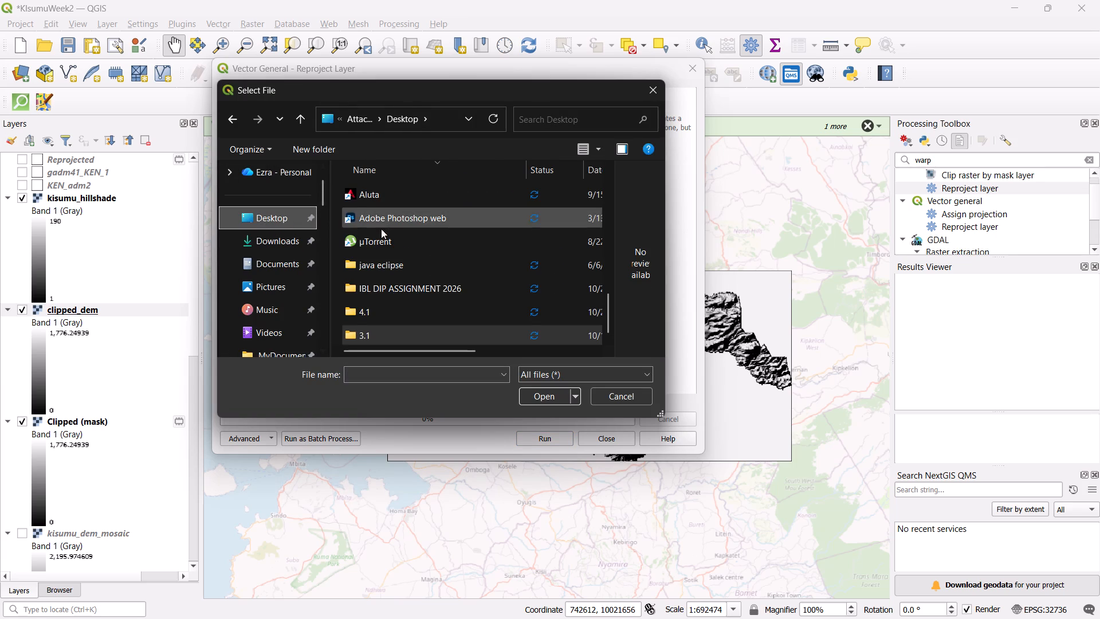
double_click(371, 302)
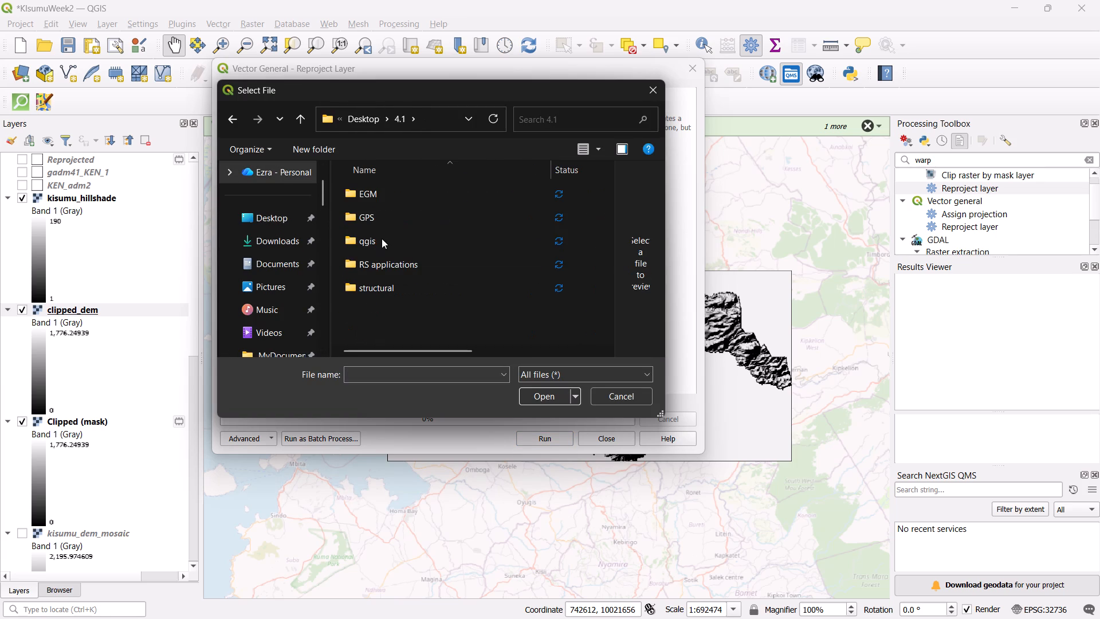
double_click(382, 238)
scroll(408, 244, "down", 2)
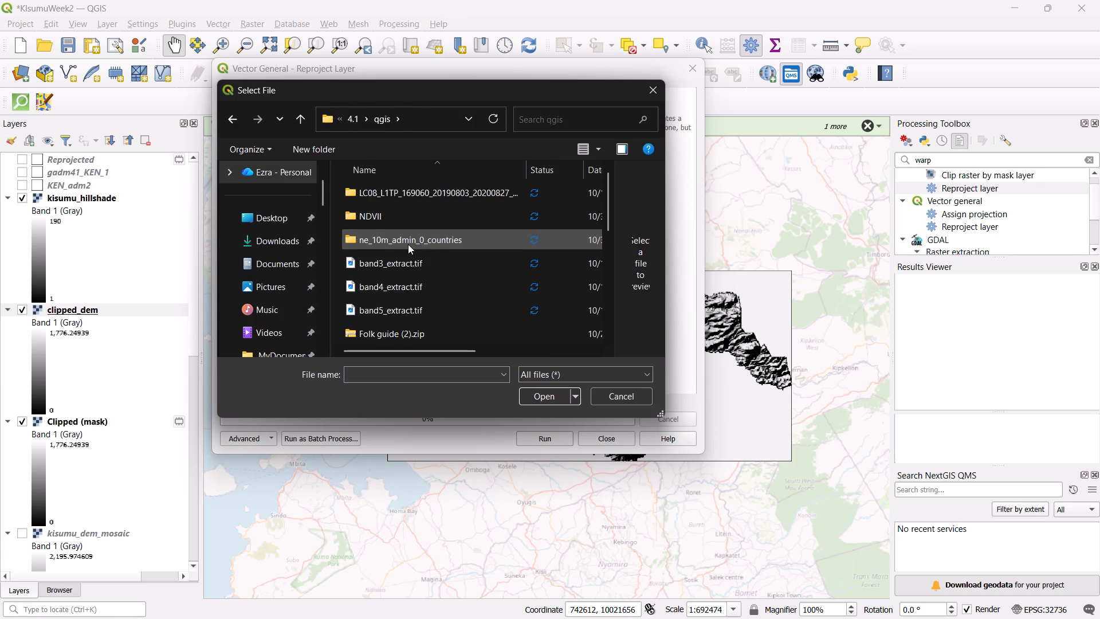
scroll(408, 244, "down", 2)
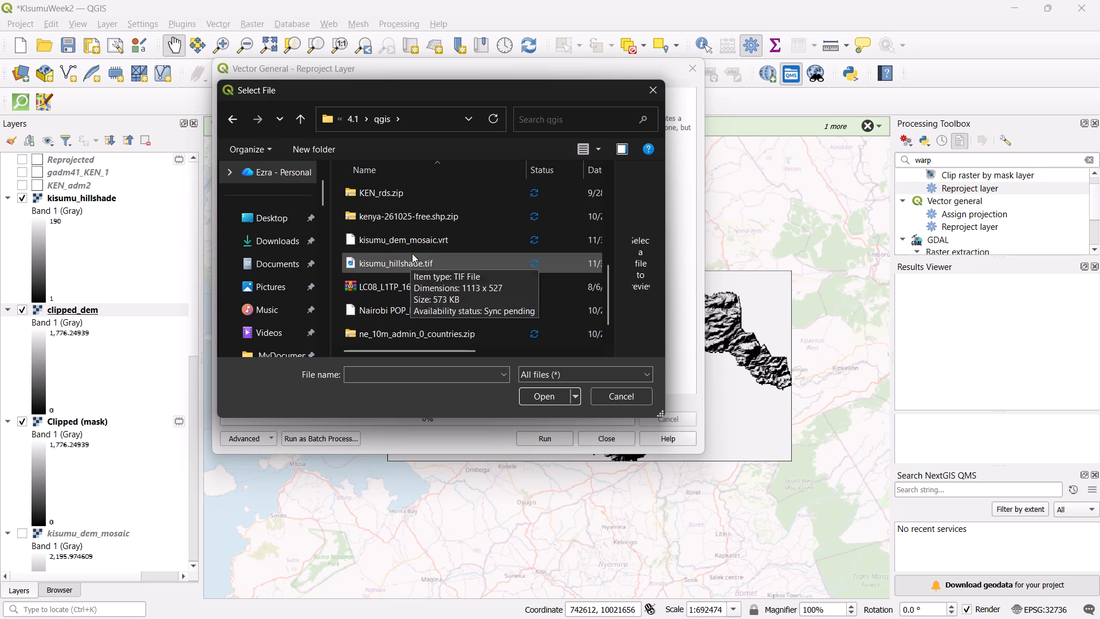
scroll(415, 245, "down", 5)
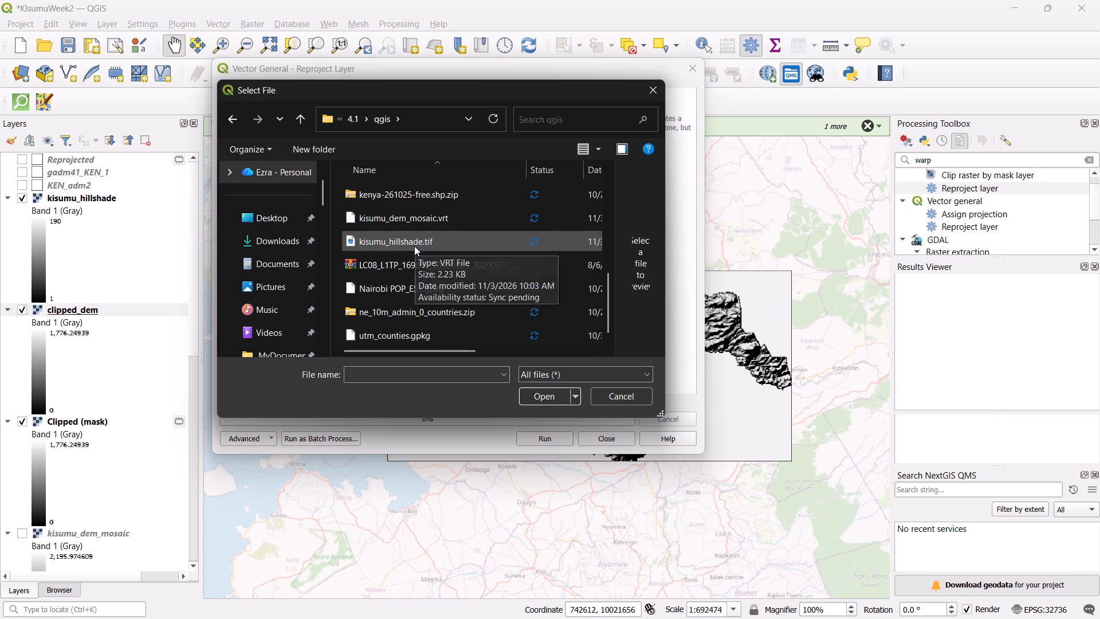
scroll(414, 246, "up", 5)
scroll(414, 246, "down", 3)
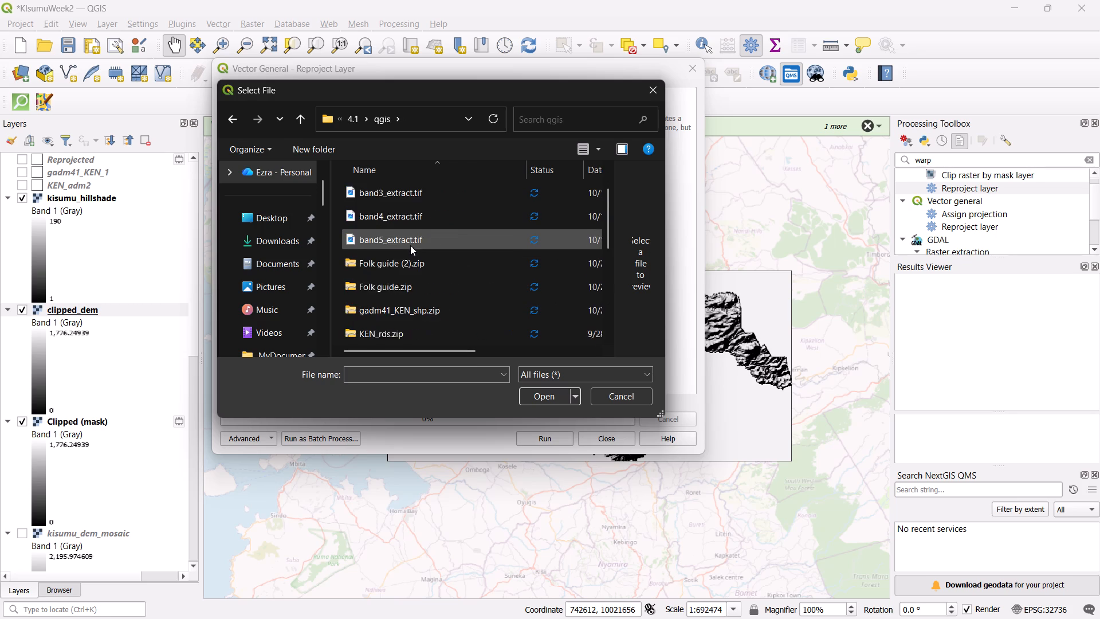
scroll(408, 243, "down", 4)
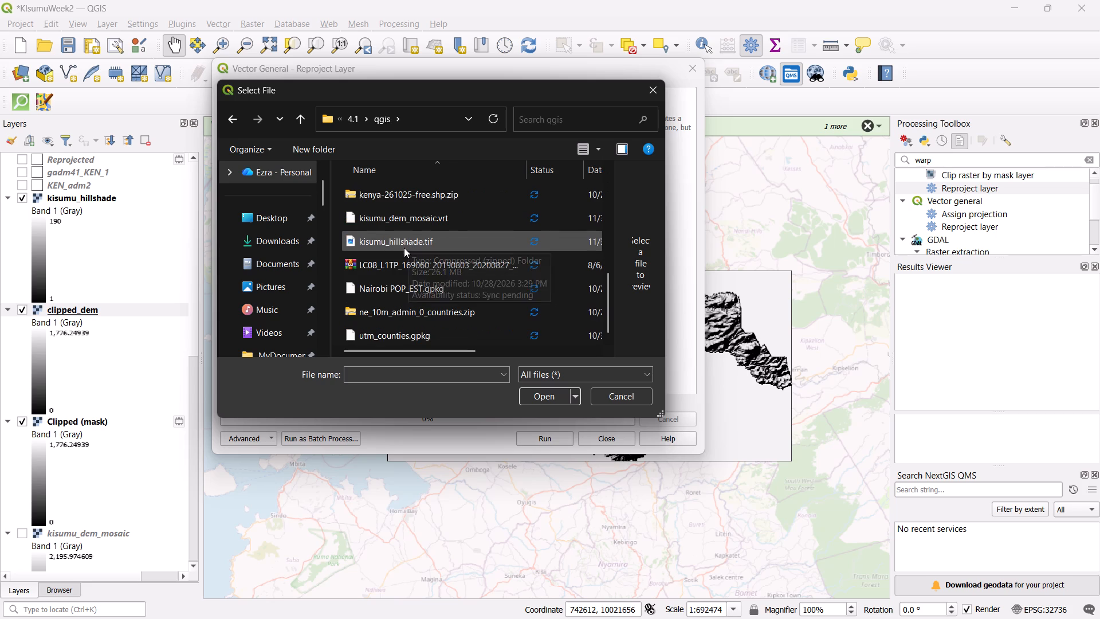
scroll(404, 248, "down", 1)
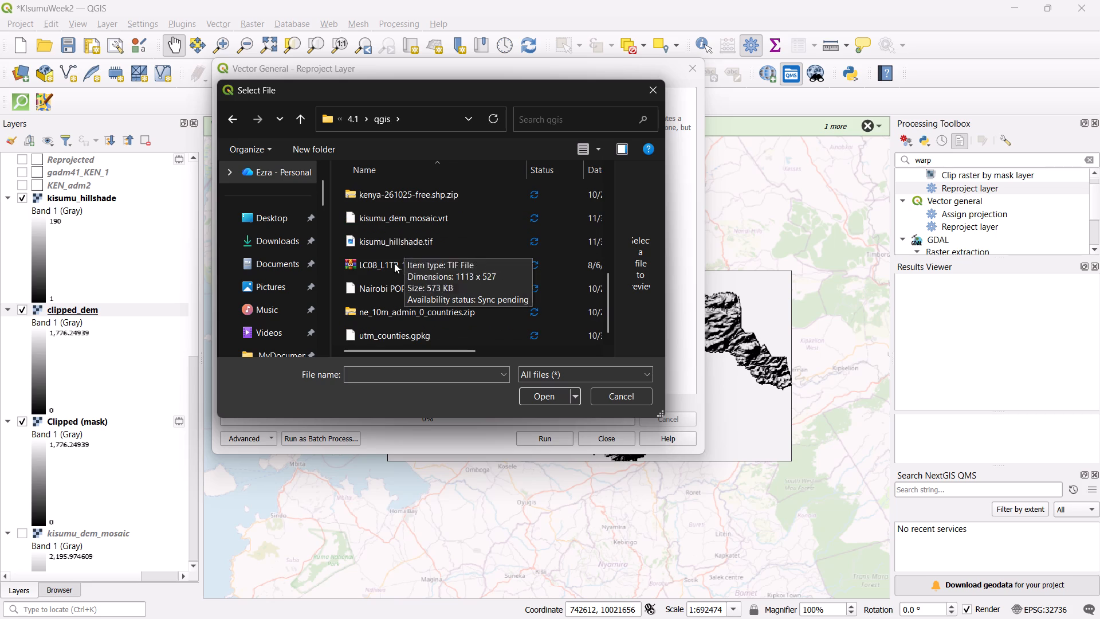
scroll(392, 273, "up", 6)
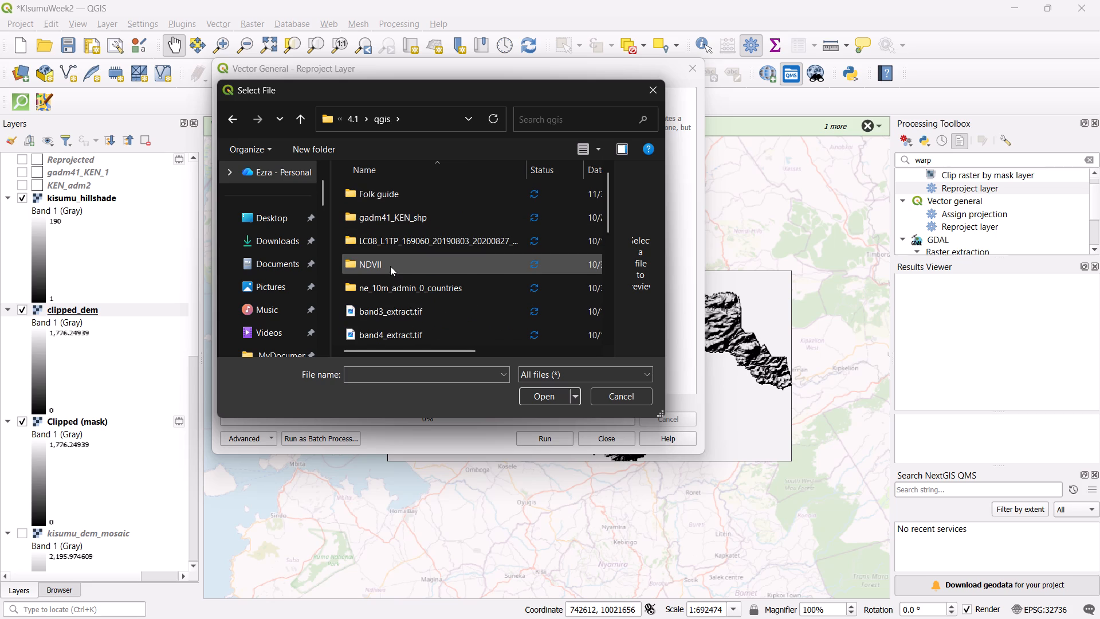
Look through the Folk guide folder for the clipped raster file to use as the reprojection input.
double_click(426, 191)
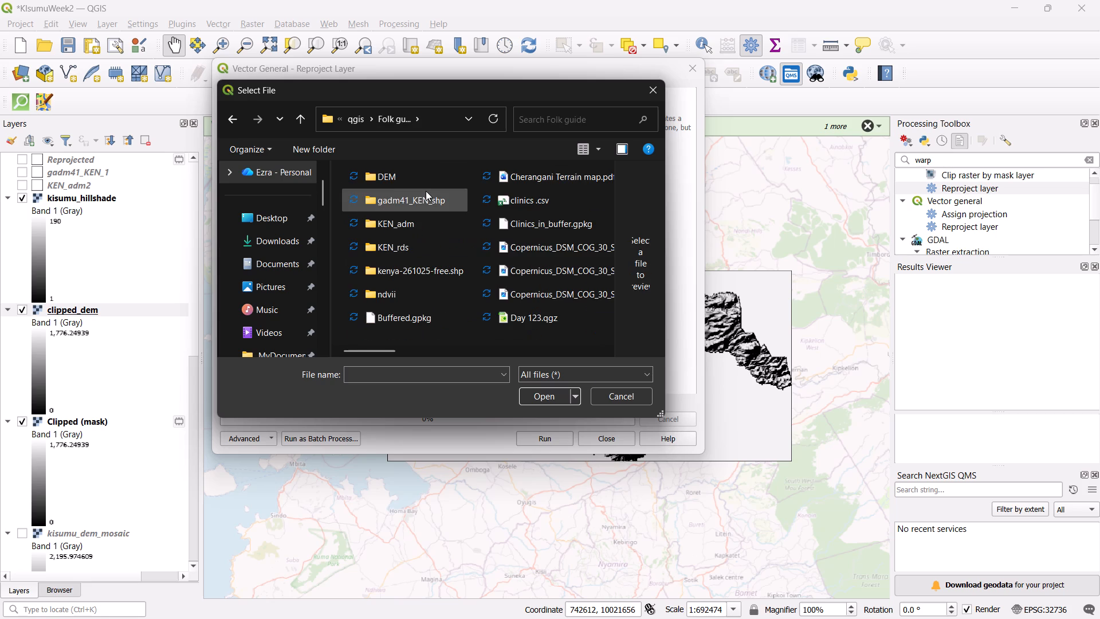
scroll(524, 253, "down", 1)
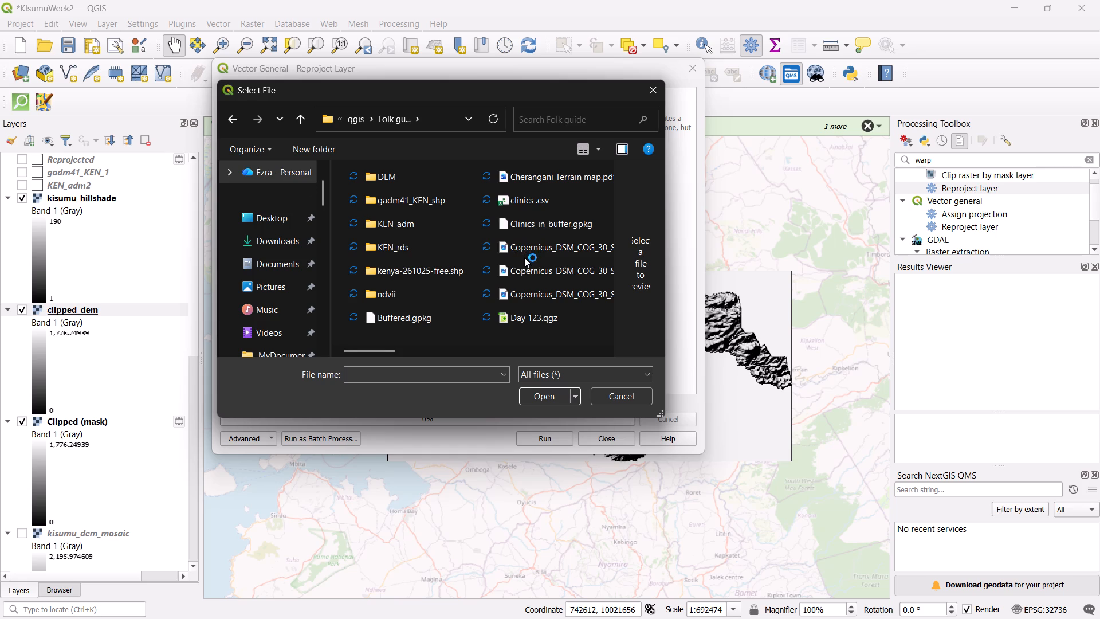
scroll(524, 257, "down", 1)
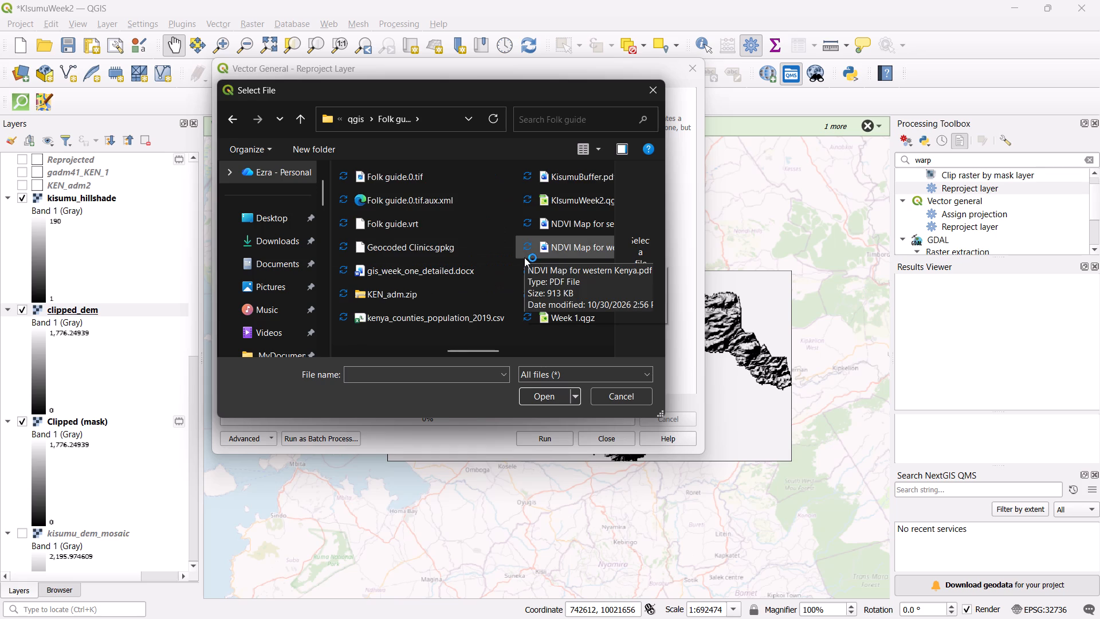
scroll(524, 253, "down", 2)
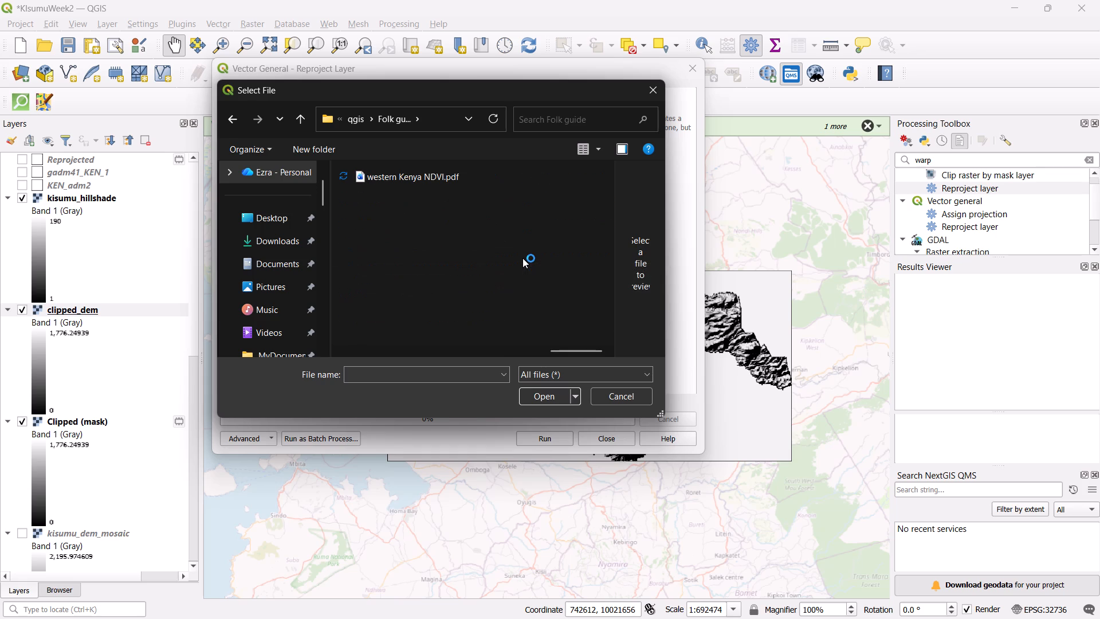
scroll(520, 253, "up", 1)
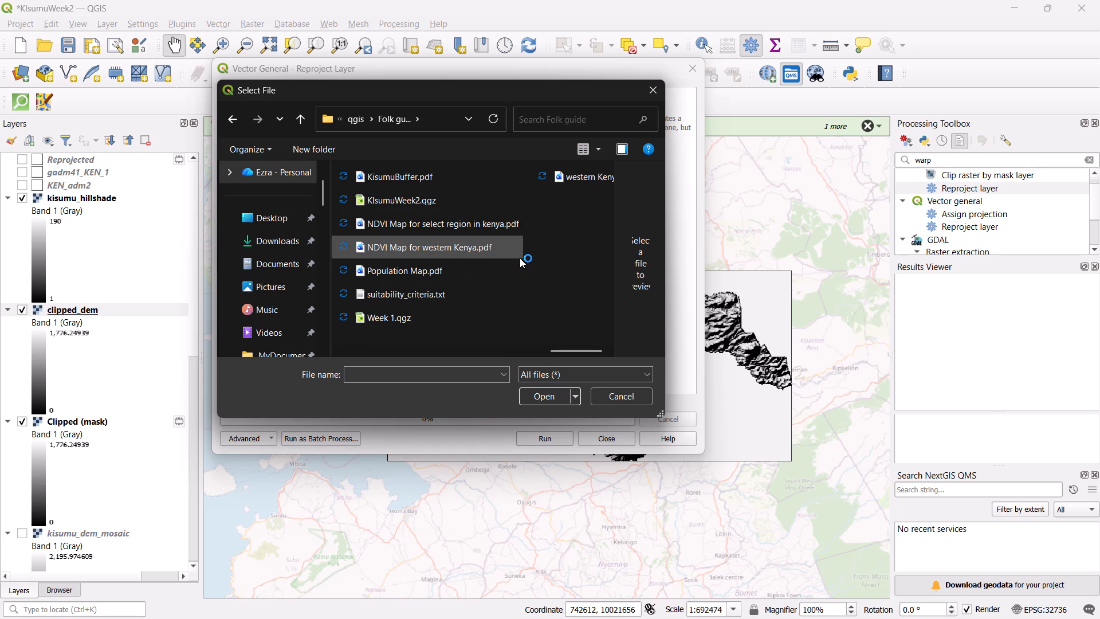
scroll(520, 253, "up", 3)
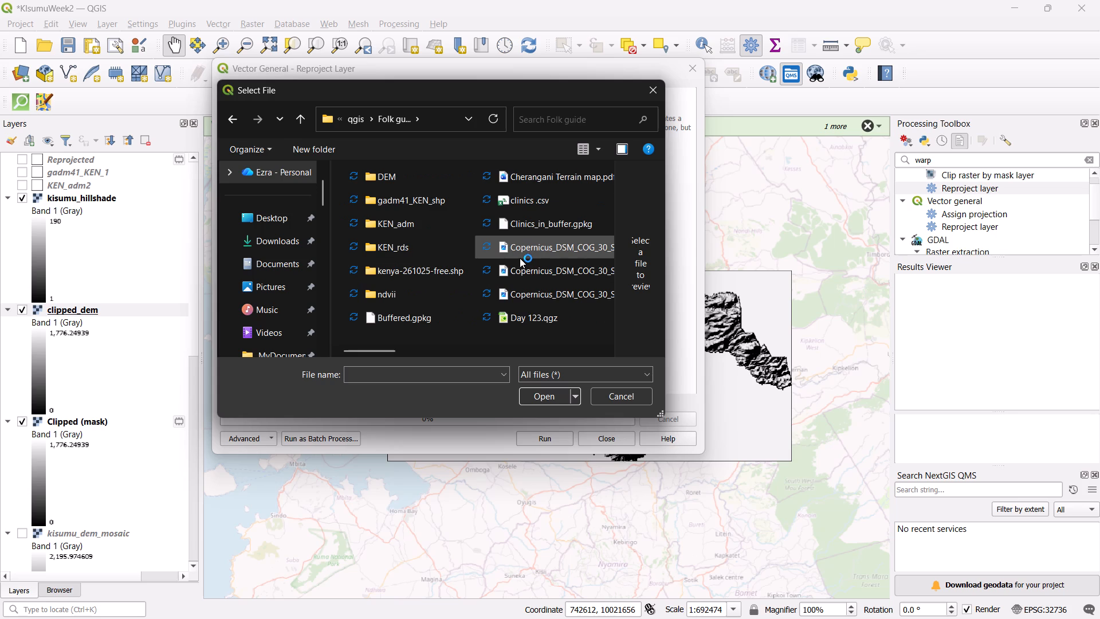
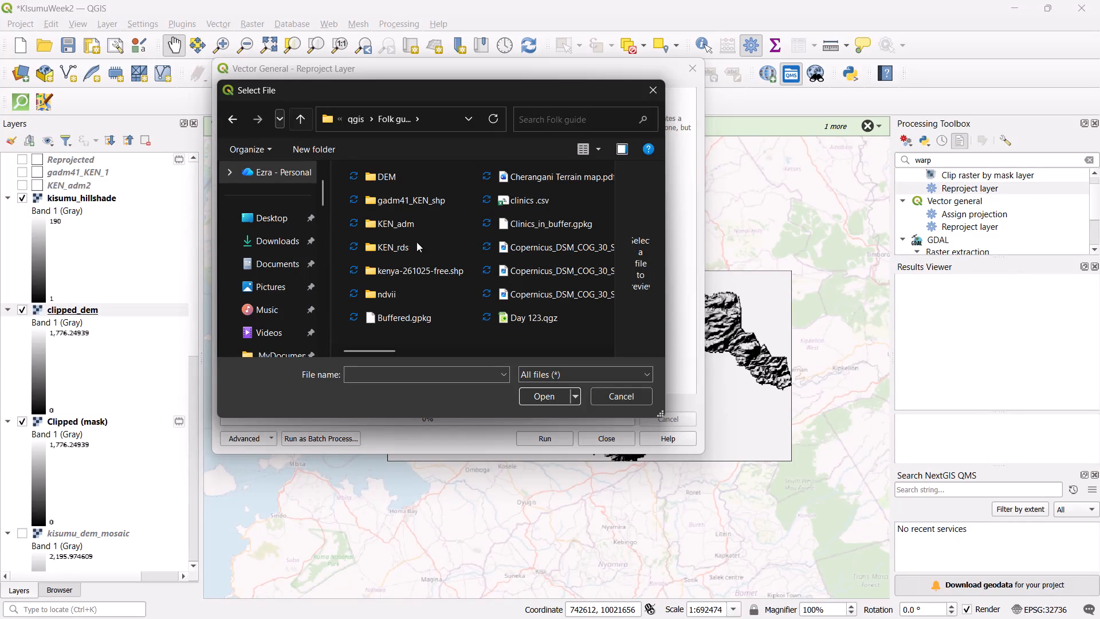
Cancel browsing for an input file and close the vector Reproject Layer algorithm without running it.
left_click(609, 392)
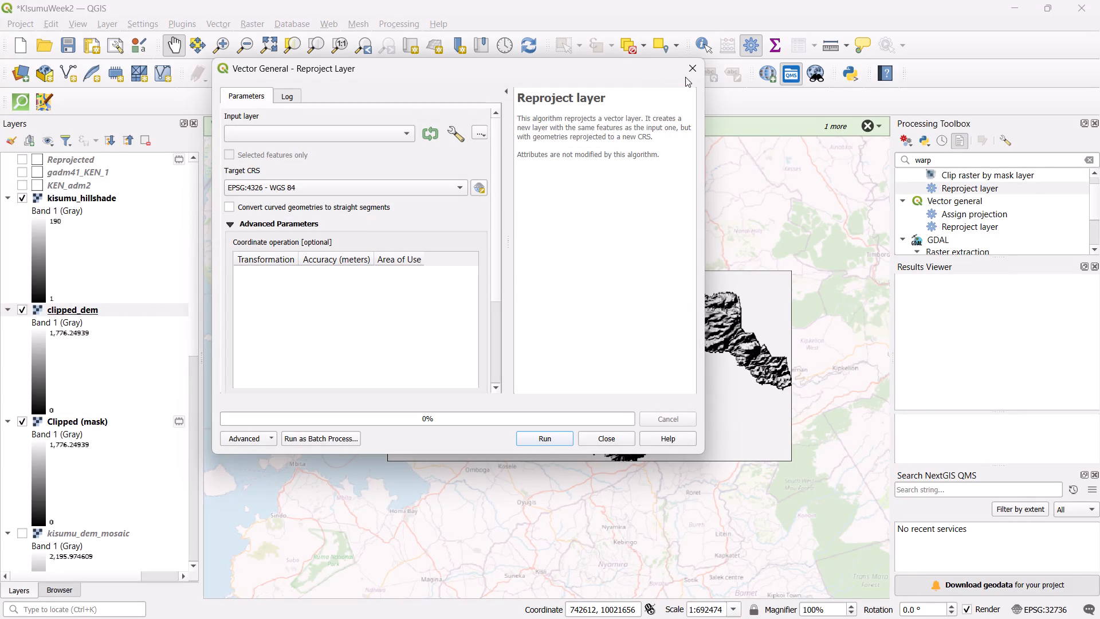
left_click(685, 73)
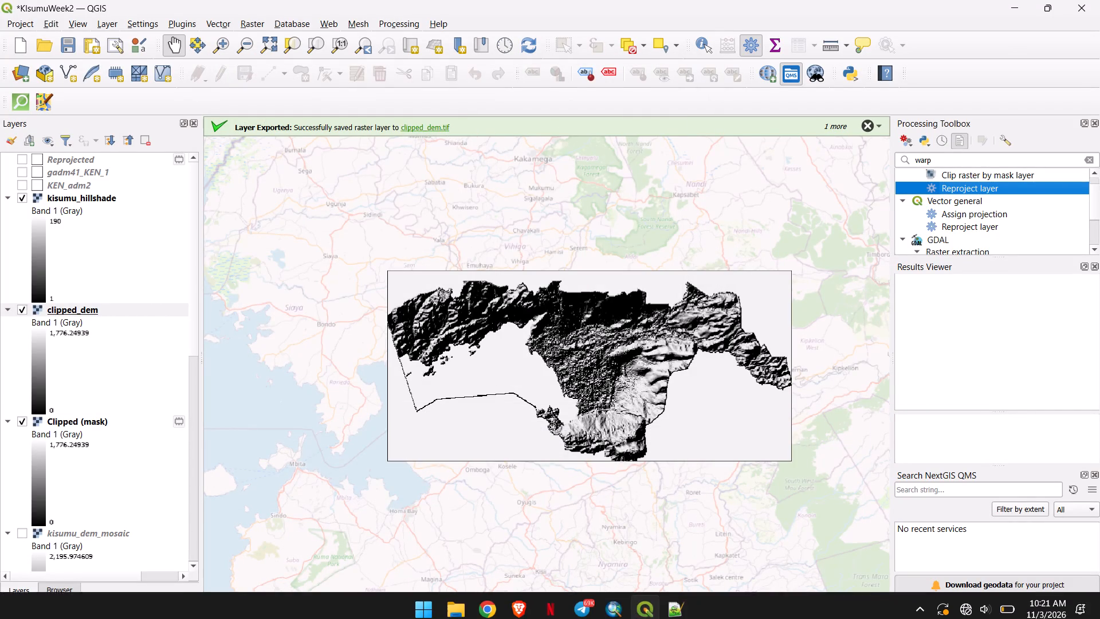
Switch to Notepad++ to check the suitability_criteria.txt notes, and return to QGIS.
left_click(668, 601)
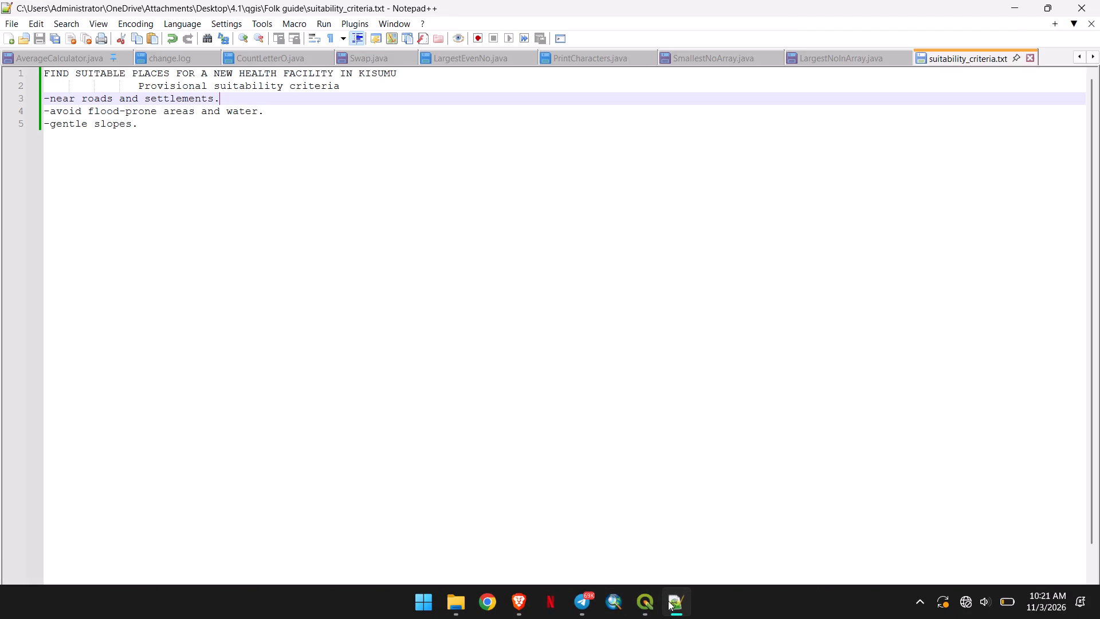
left_click(669, 600)
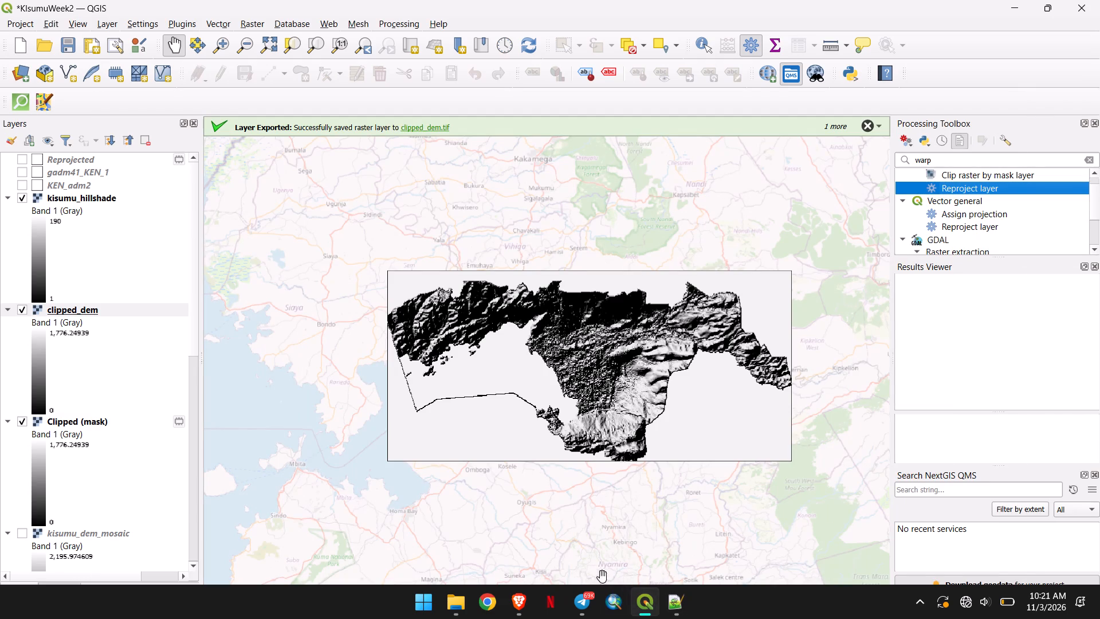
Reopen the vector Reproject Layer algorithm, check its input layers for the clipped raster, and close it without choosing any.
double_click(956, 191)
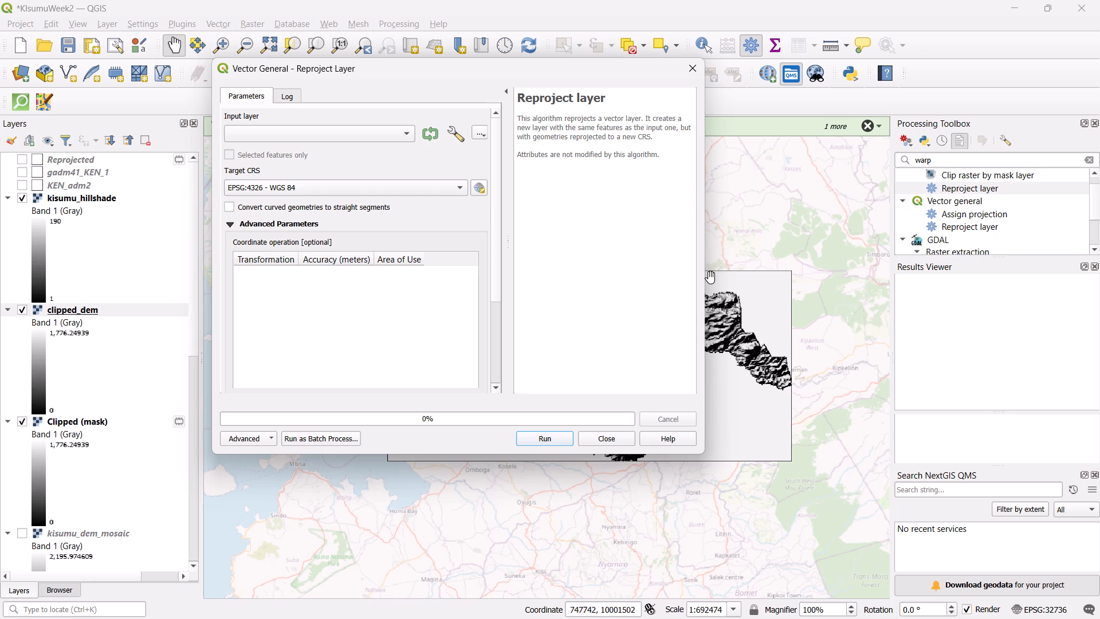
double_click(390, 123)
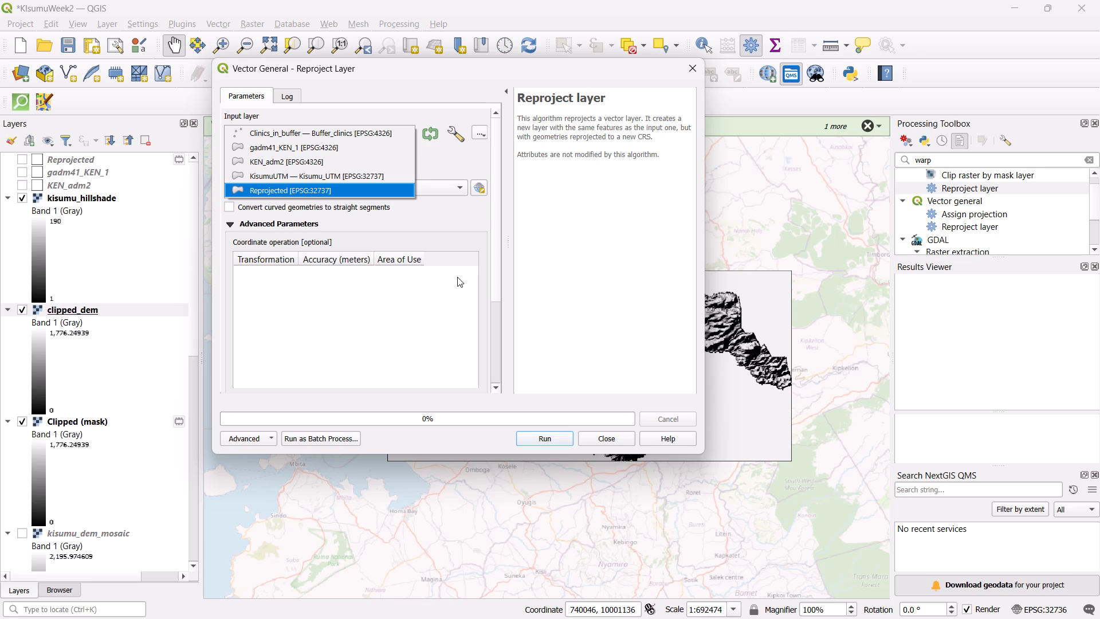
scroll(1031, 214, "up", 2)
scroll(1020, 198, "down", 5)
left_click(689, 69)
left_click(689, 68)
Open GDAL's Warp (reproject) raster algorithm and set Clipped (mask) as its input layer.
scroll(984, 231, "down", 2)
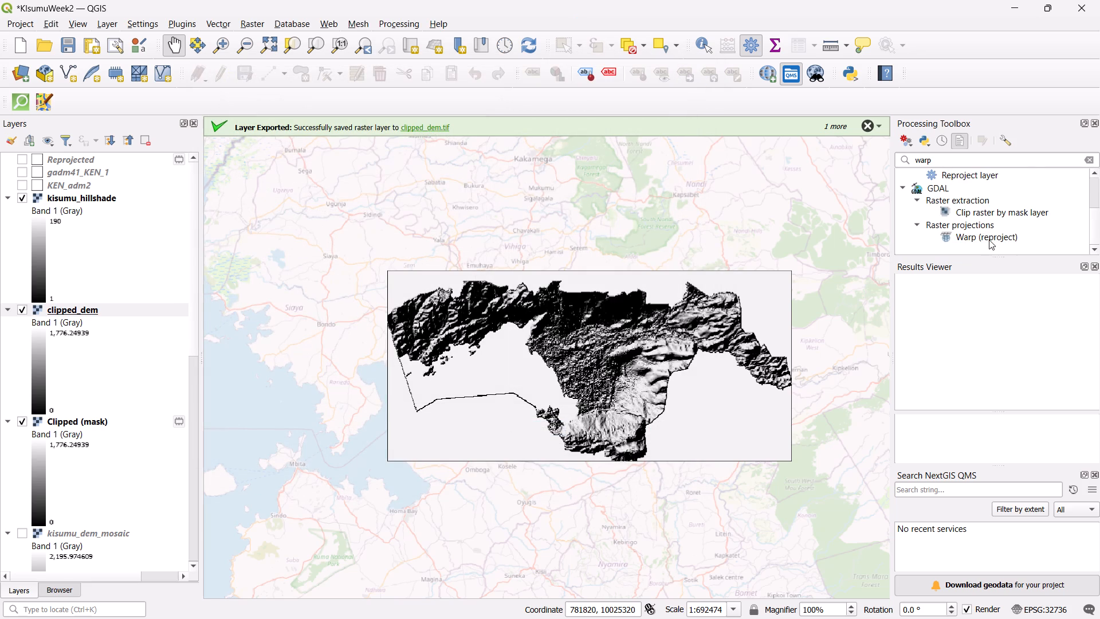
double_click(989, 240)
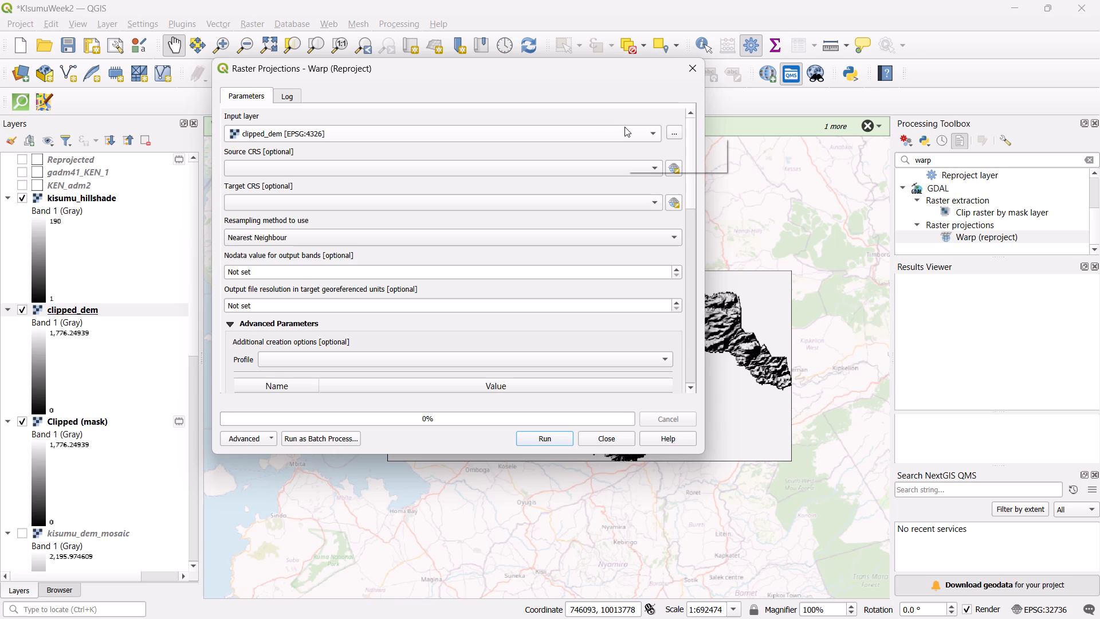
left_click(595, 132)
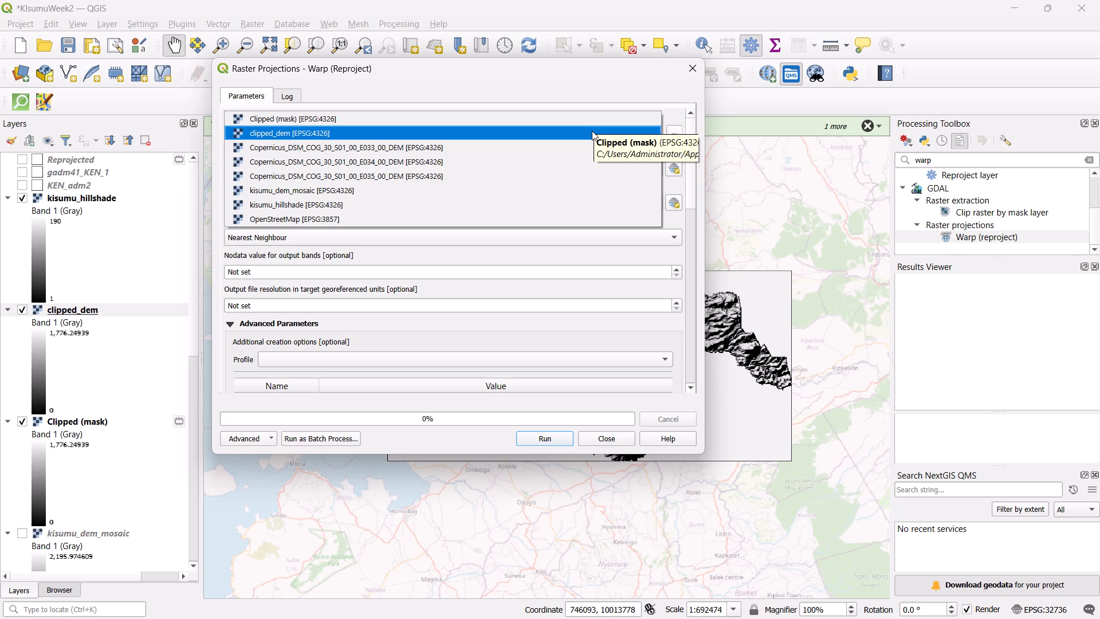
left_click(592, 131)
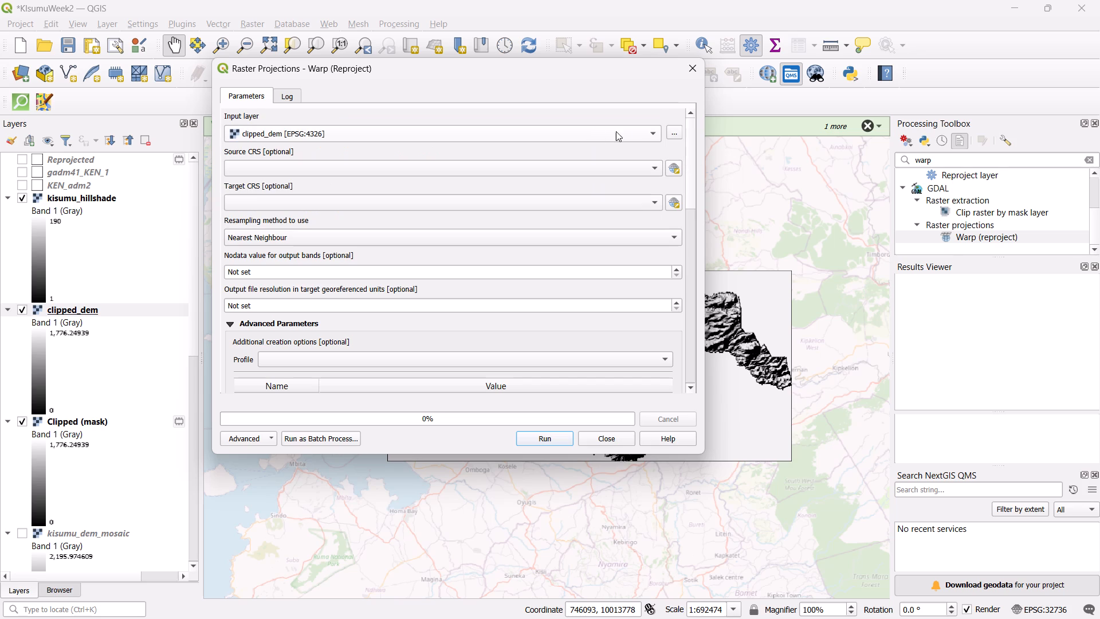
left_click(636, 128)
left_click(600, 119)
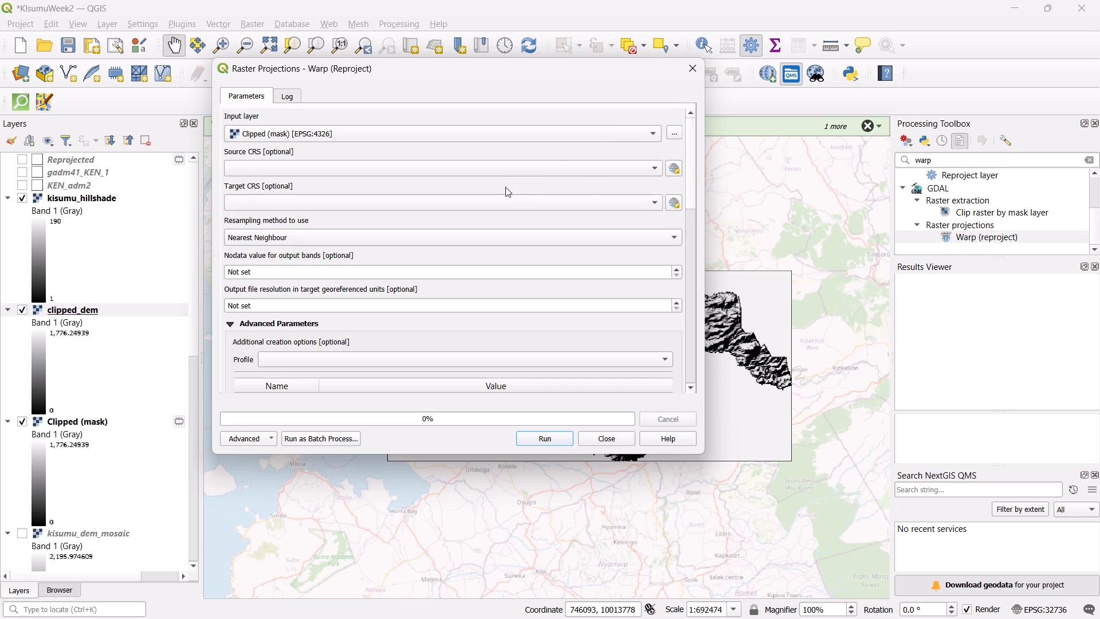
Look through the Warp algorithm's source and target CRS choices and its remaining parameters without changing them.
left_click(520, 175)
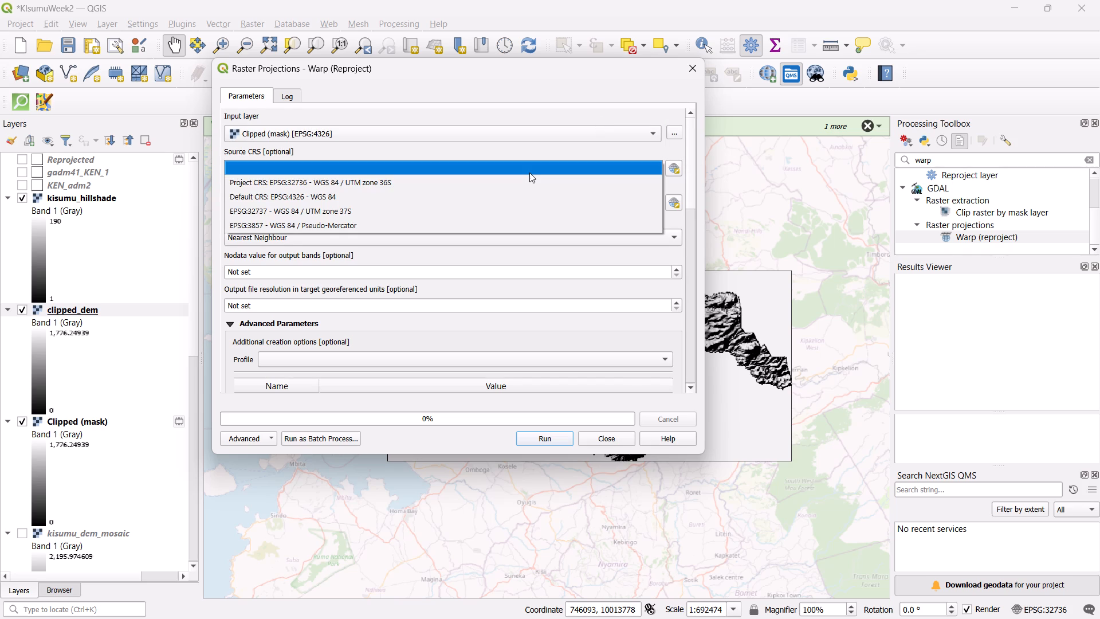
left_click(529, 173)
left_click(508, 201)
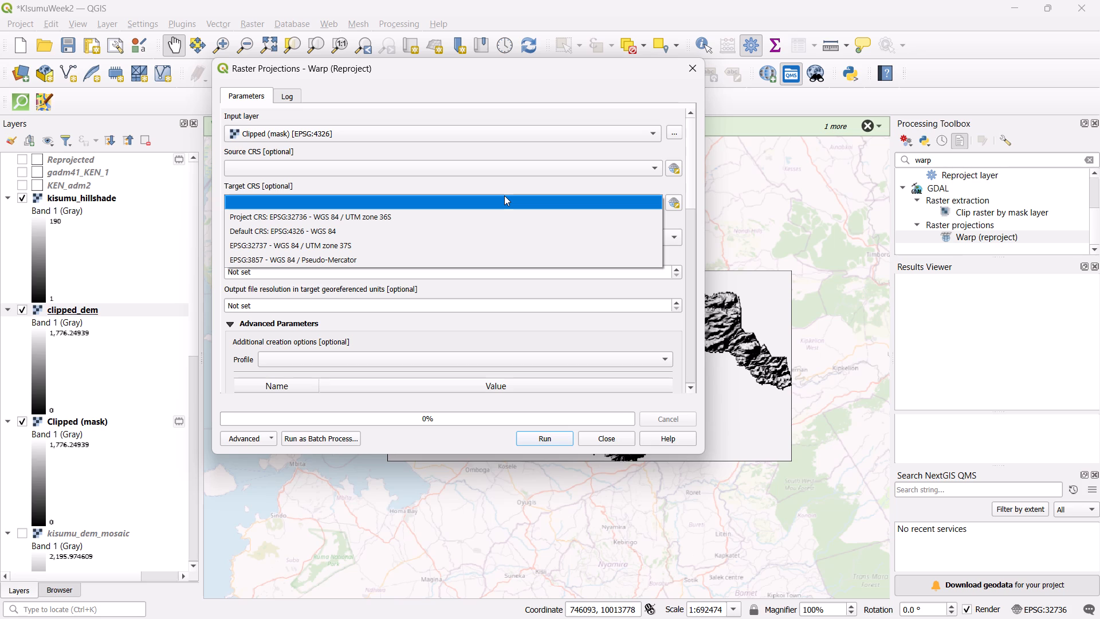
left_click(537, 333)
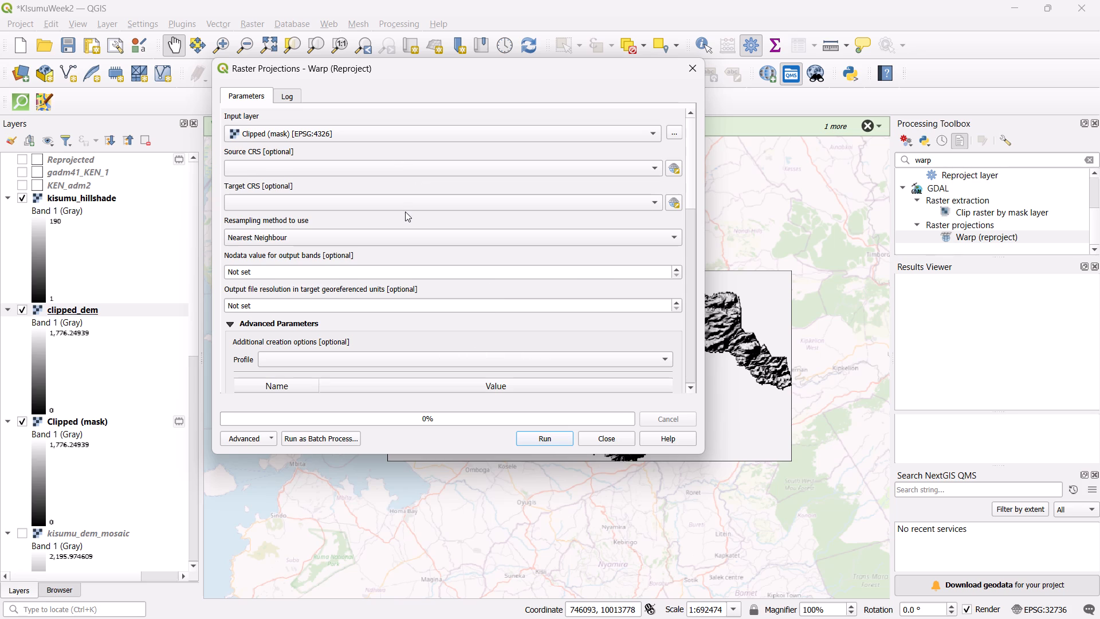
scroll(406, 217, "down", 9)
scroll(413, 207, "up", 1)
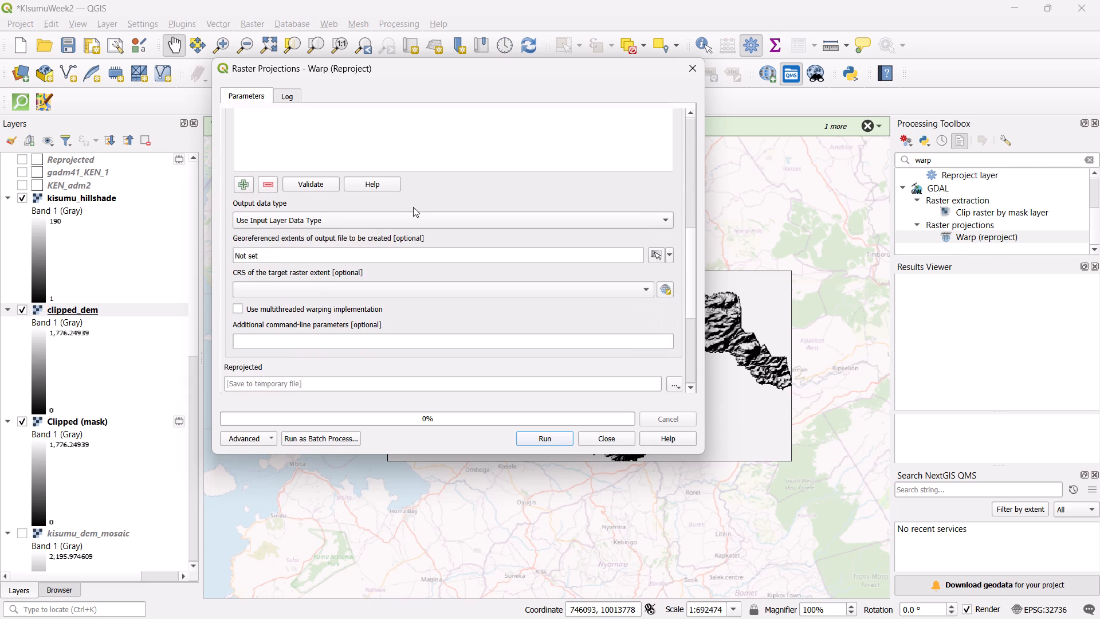
scroll(417, 207, "down", 3)
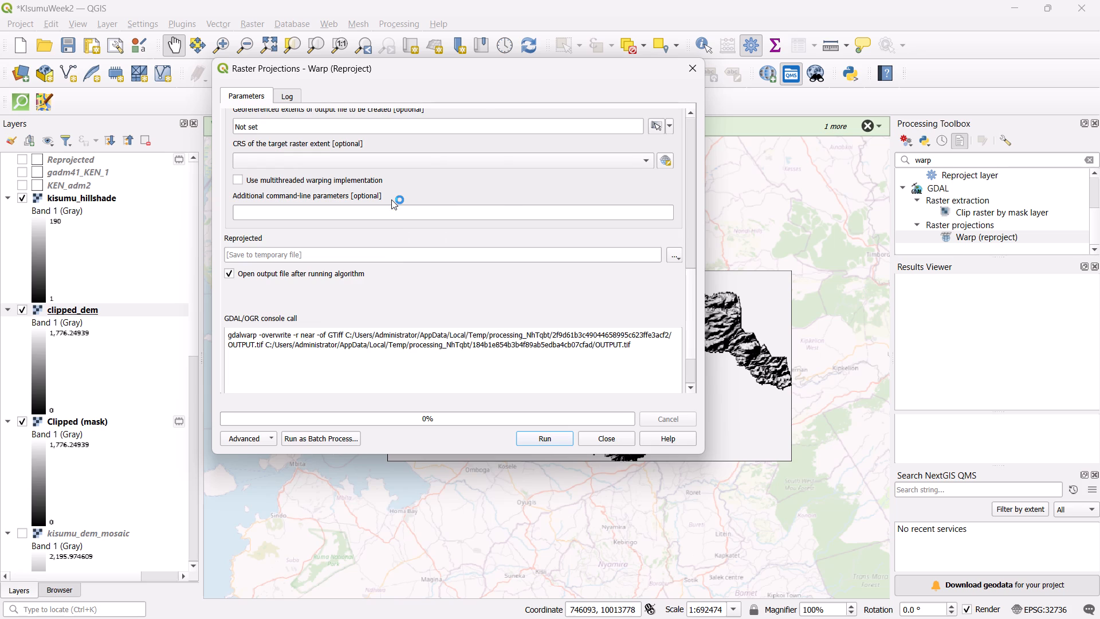
scroll(391, 199, "up", 4)
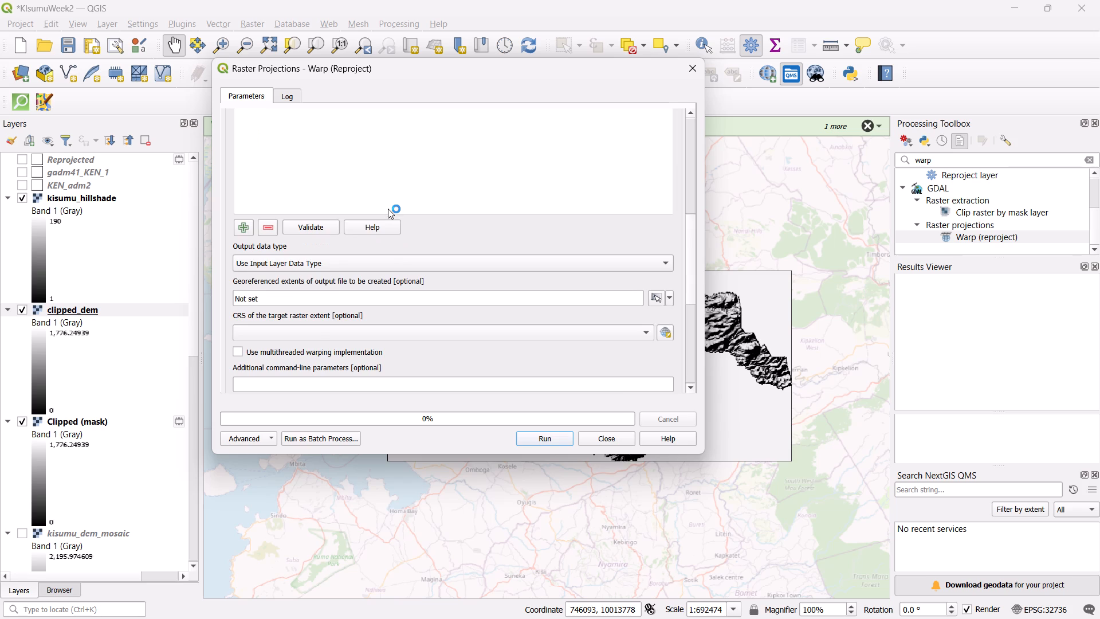
scroll(388, 204, "up", 7)
left_click(404, 200)
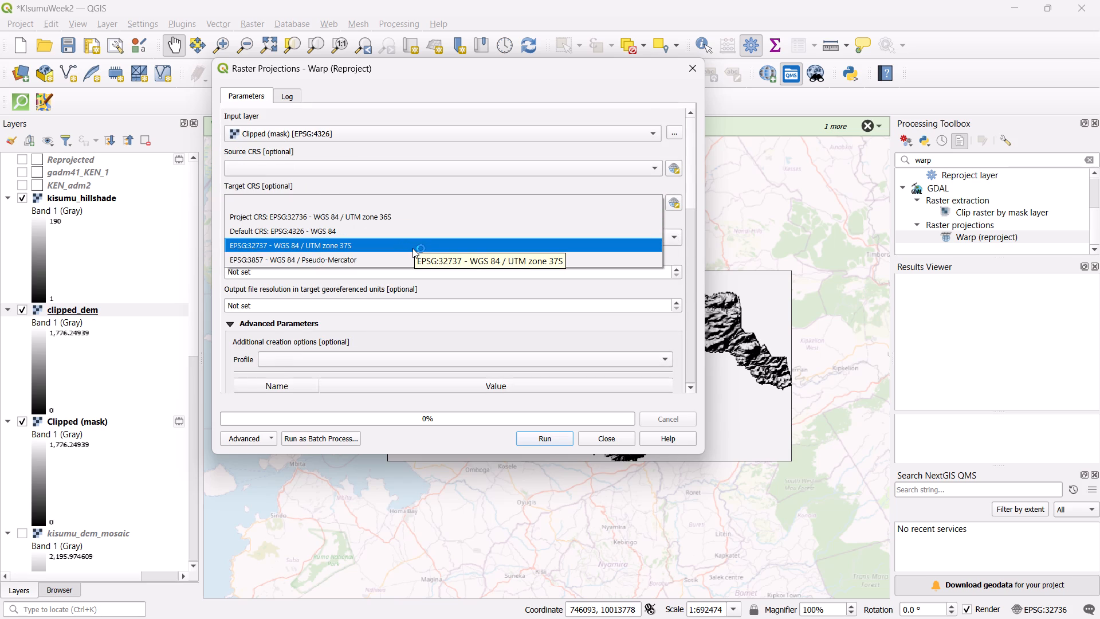
scroll(412, 244, "down", 2)
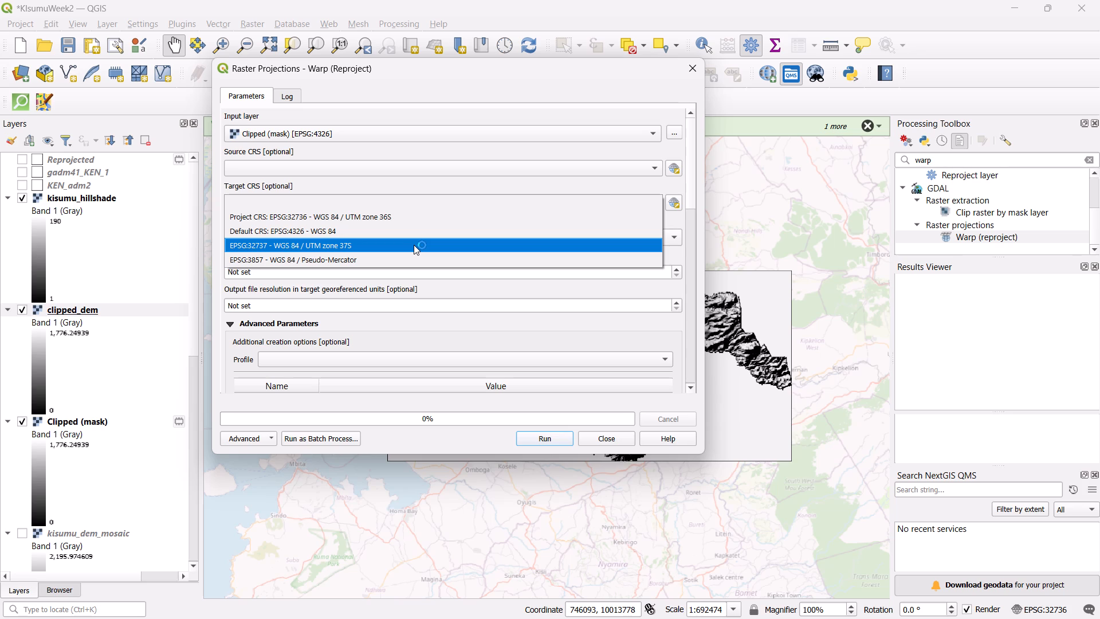
Set the Warp target CRS to the predefined EPSG:32736 - WGS 84 / UTM zone 36S.
left_click(674, 199)
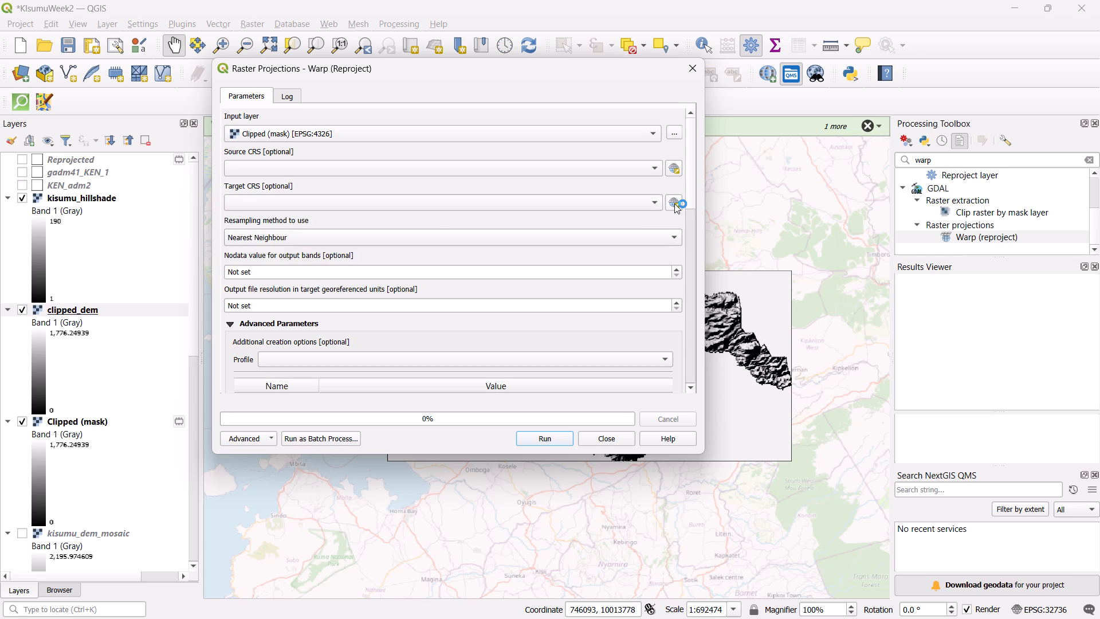
left_click(388, 140)
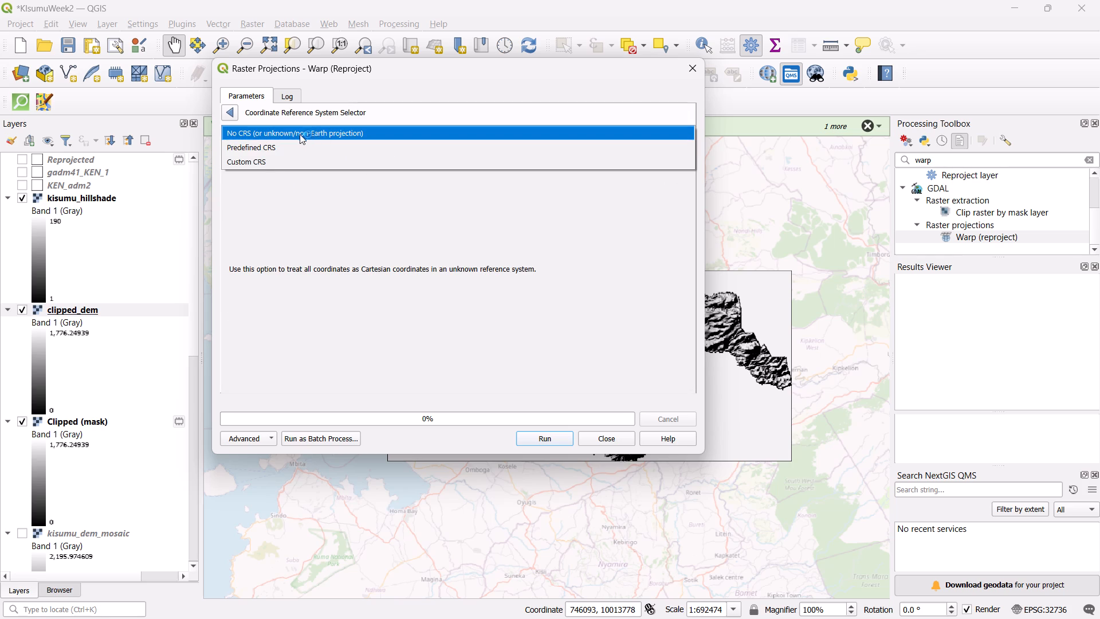
left_click(319, 261)
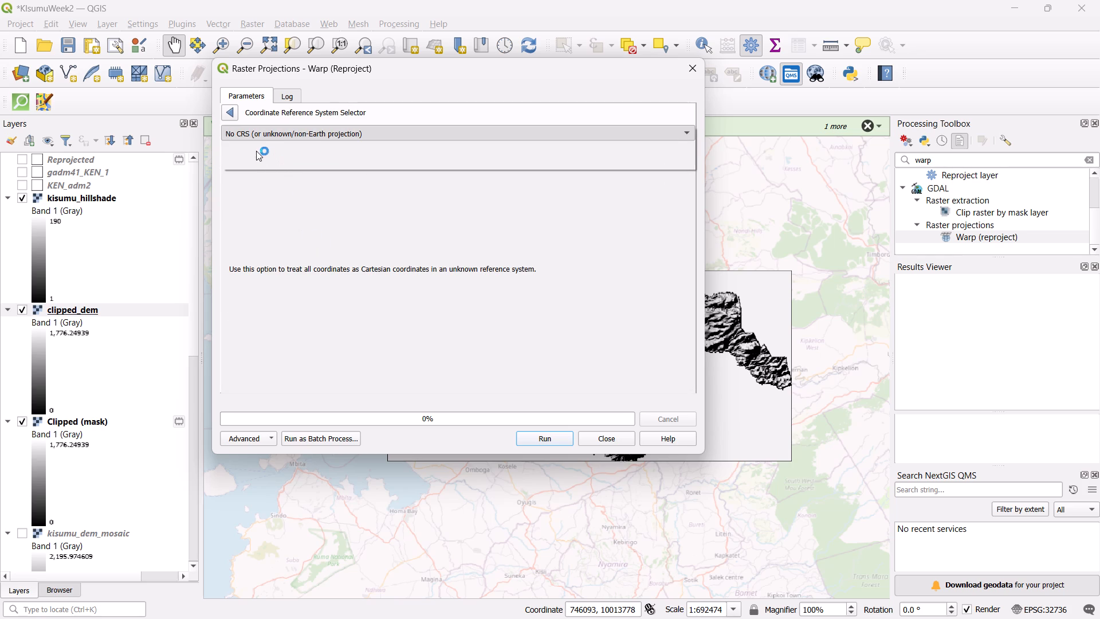
left_click(270, 138)
left_click(274, 162)
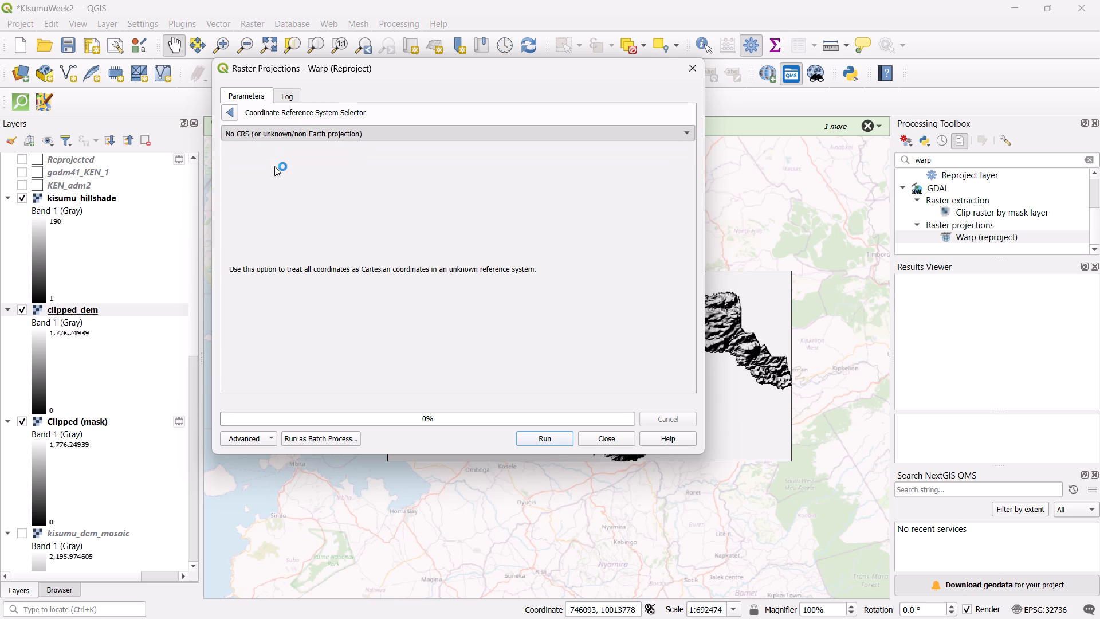
left_click(290, 135)
left_click(302, 124)
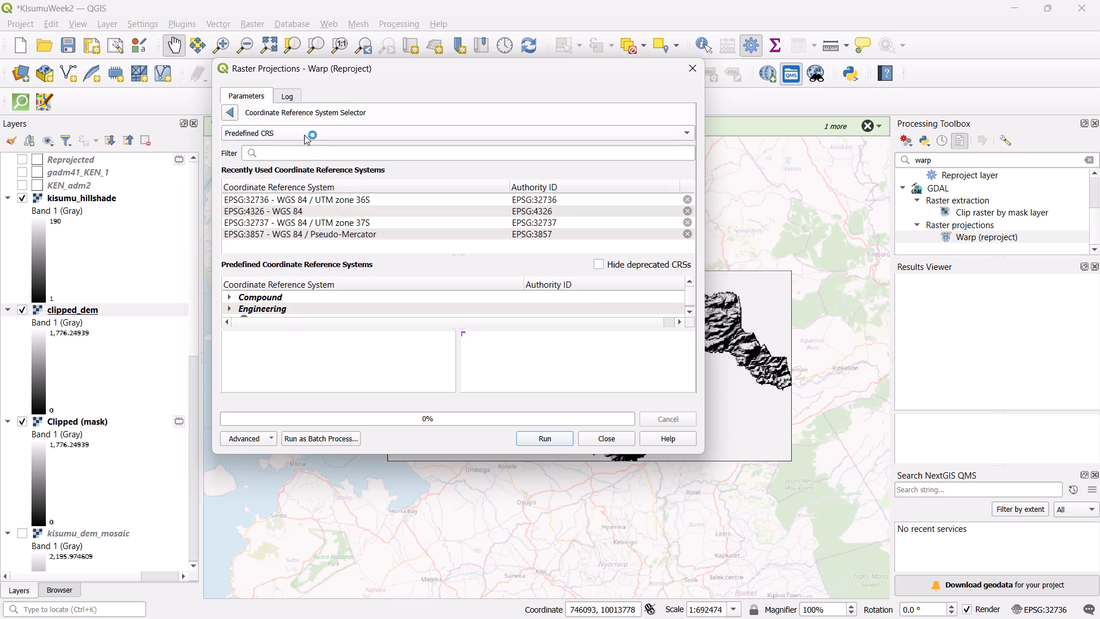
left_click(372, 201)
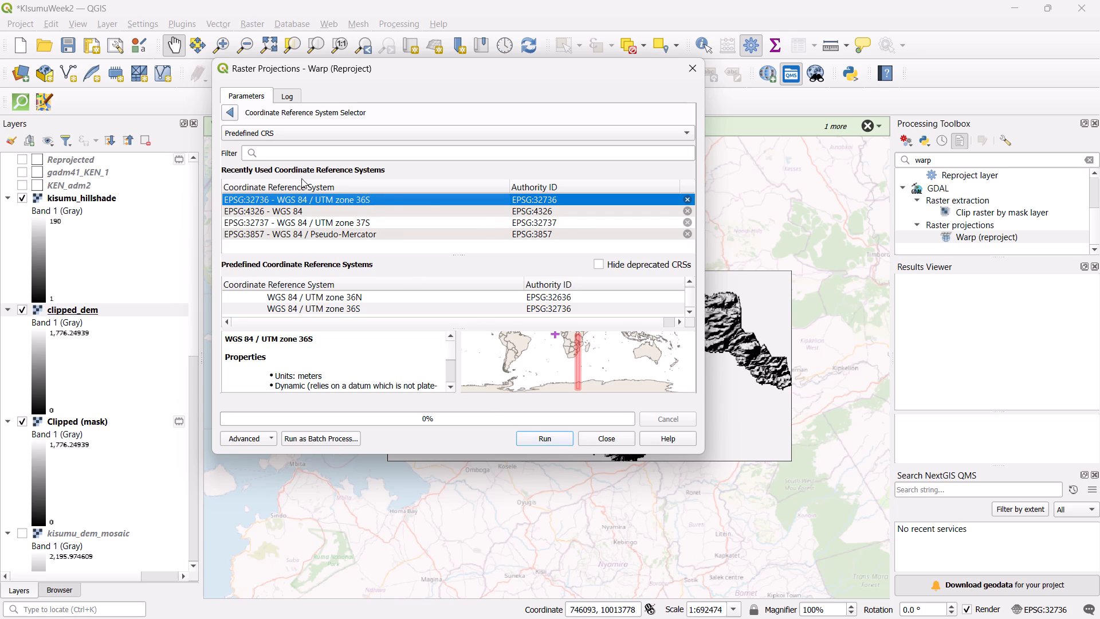
double_click(417, 194)
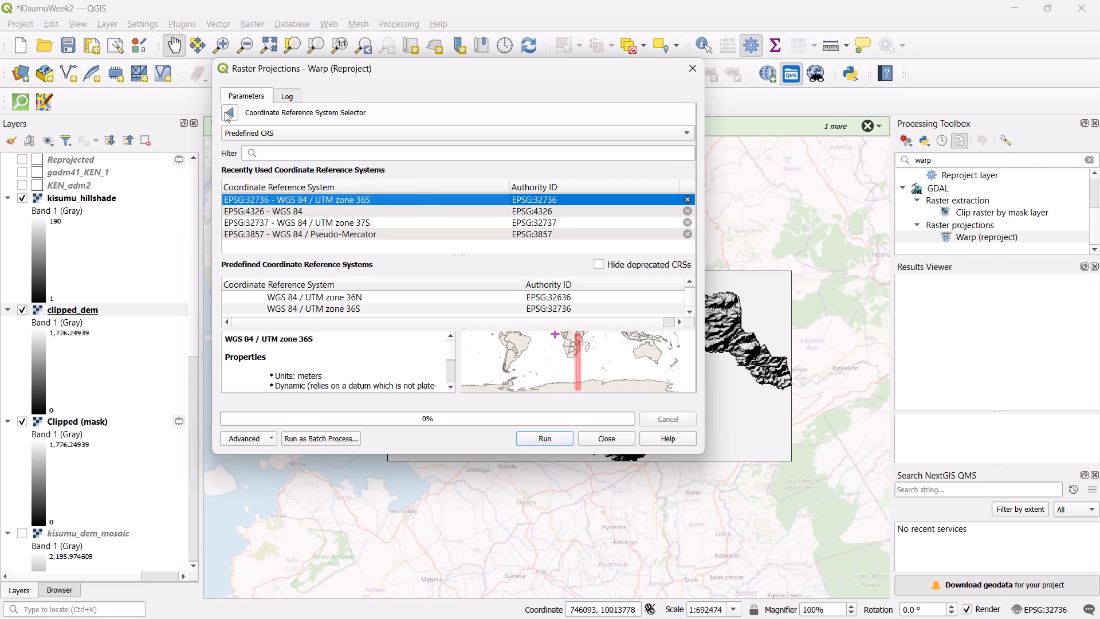
left_click(235, 114)
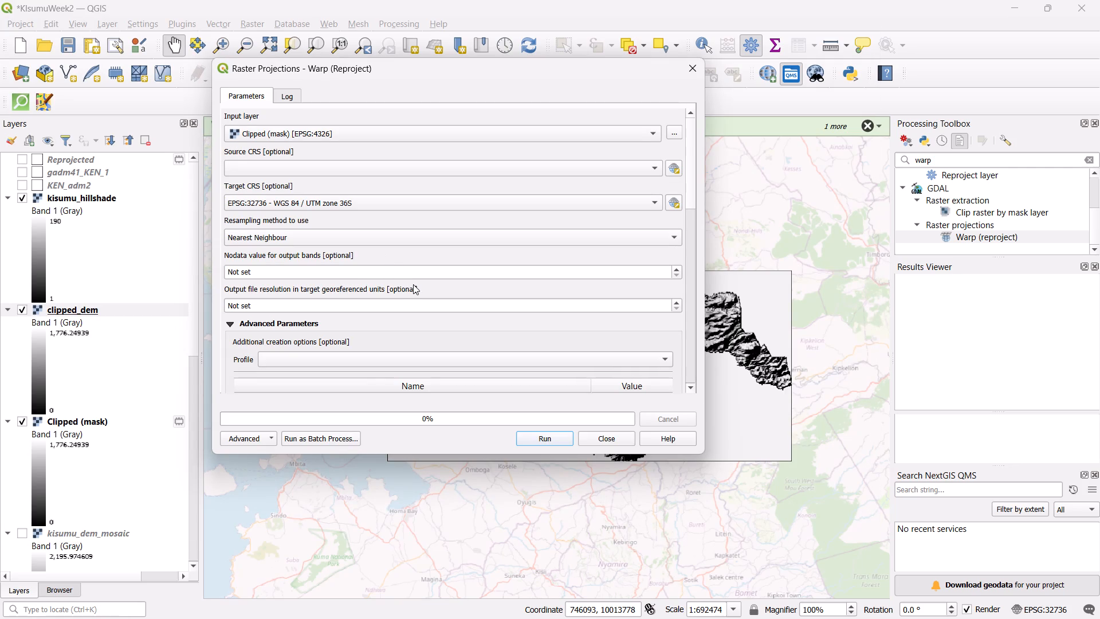
Enter clipped as the name of the Warp algorithm's reprojected output file.
scroll(413, 284, "down", 2)
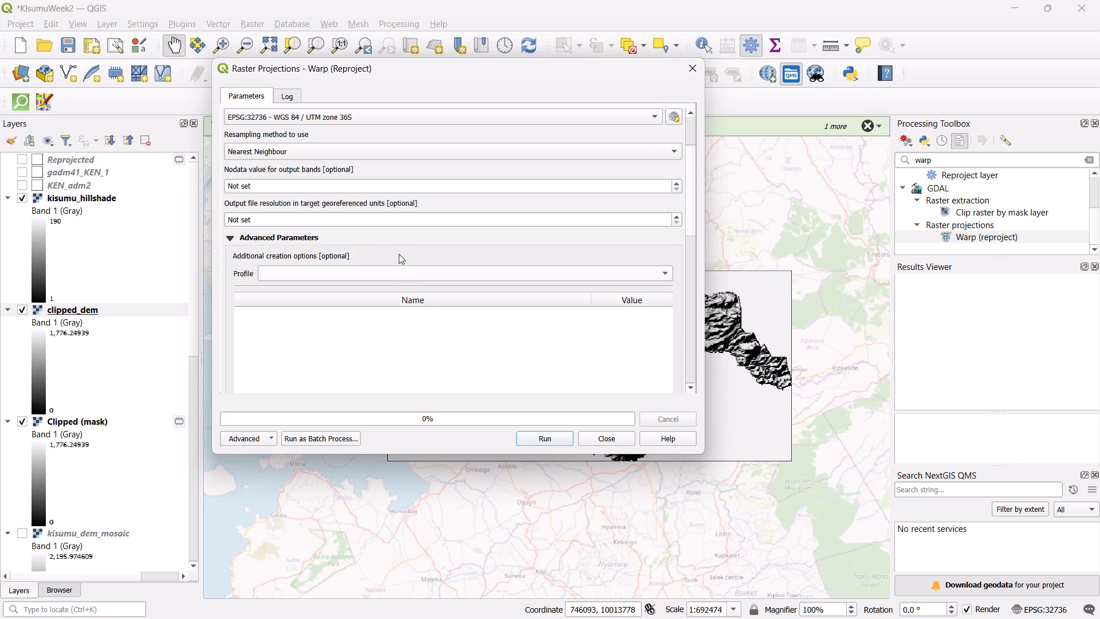
scroll(451, 322, "down", 5)
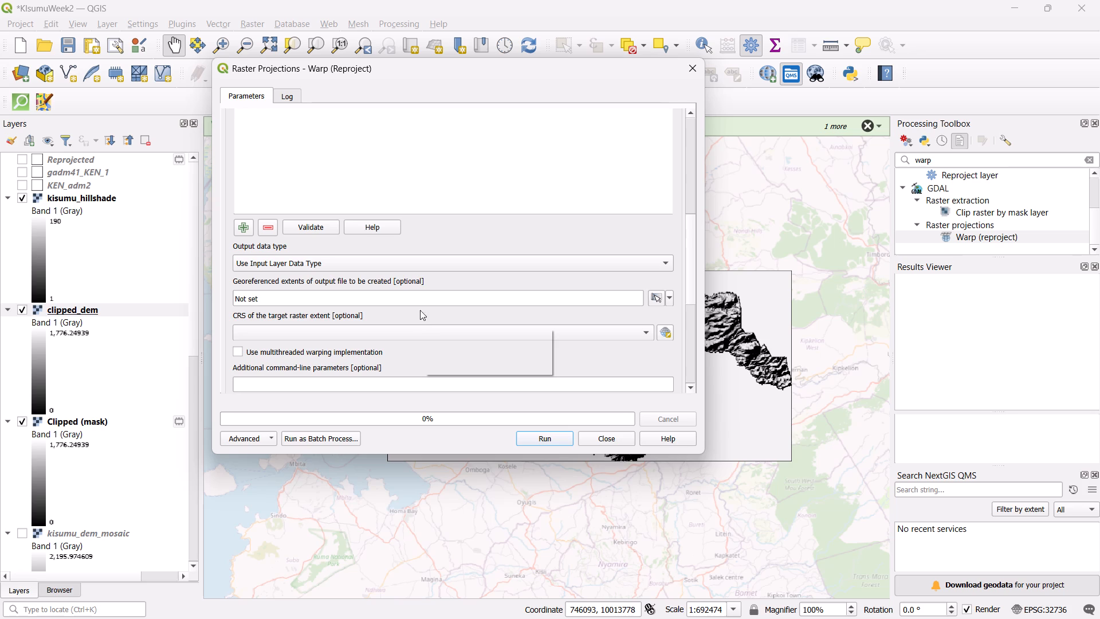
scroll(407, 303, "down", 2)
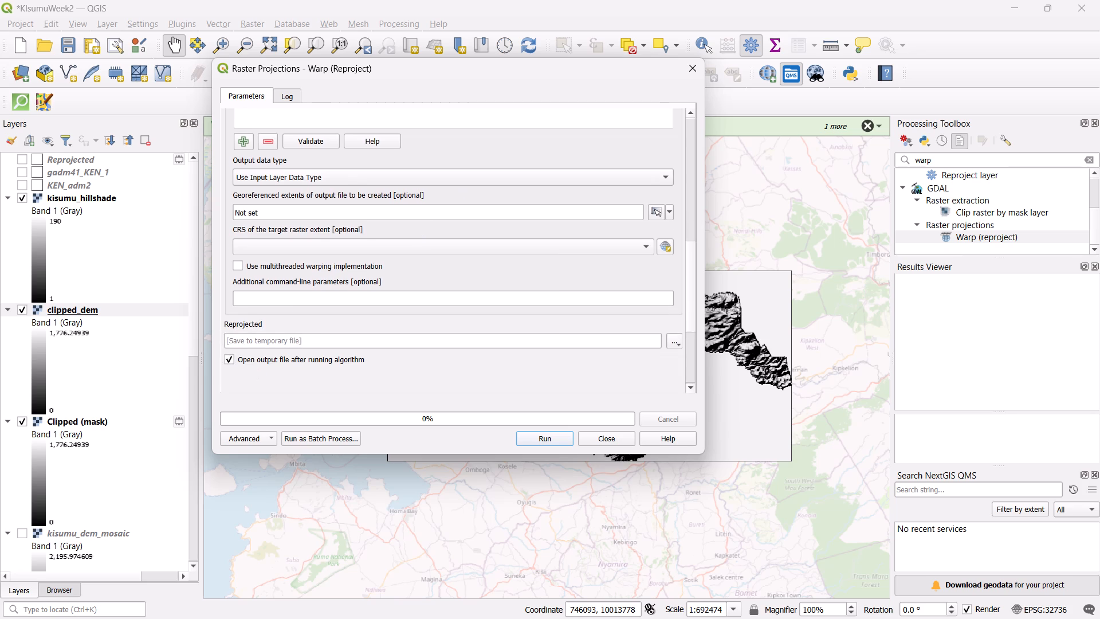
scroll(407, 303, "down", 2)
left_click(379, 260)
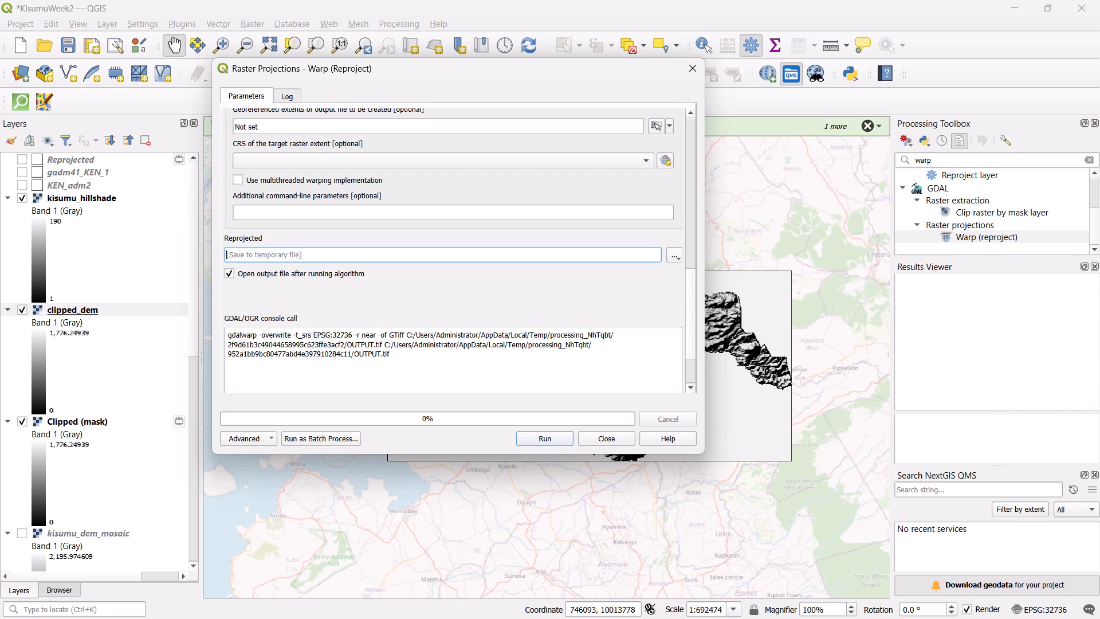
type("clii")
key("BackSpace")
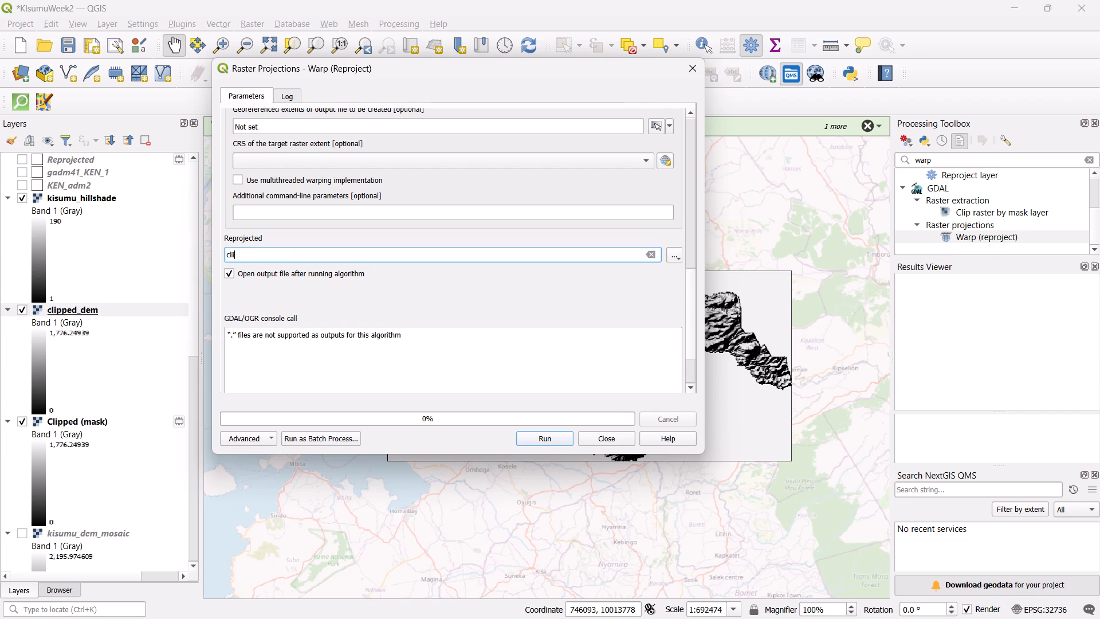
type("pp")
key("d")
key("BackSpace")
type("ed")
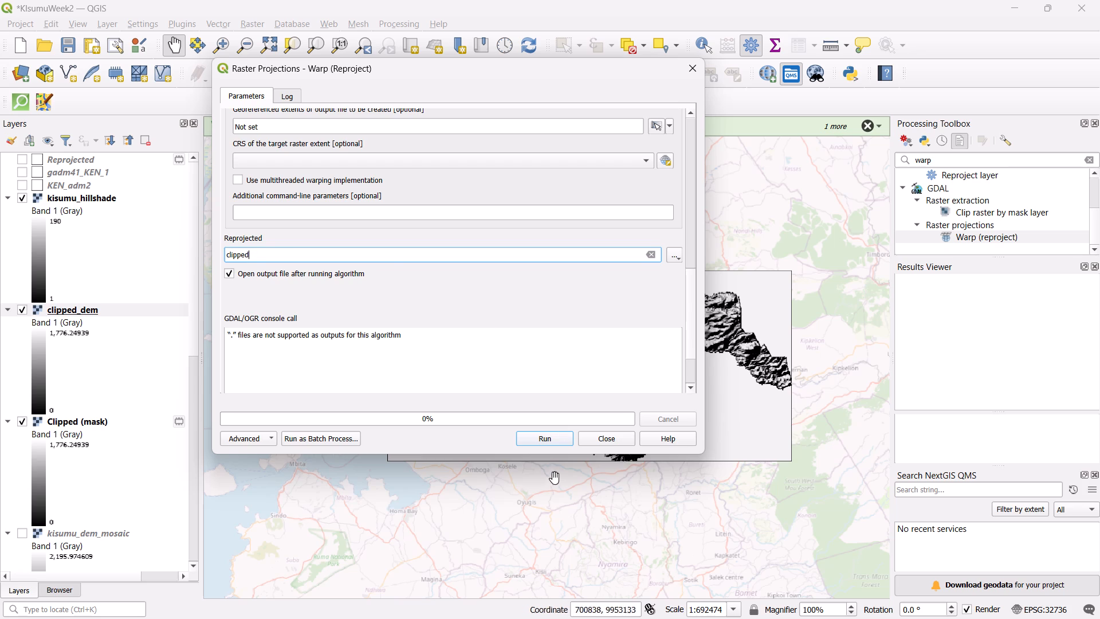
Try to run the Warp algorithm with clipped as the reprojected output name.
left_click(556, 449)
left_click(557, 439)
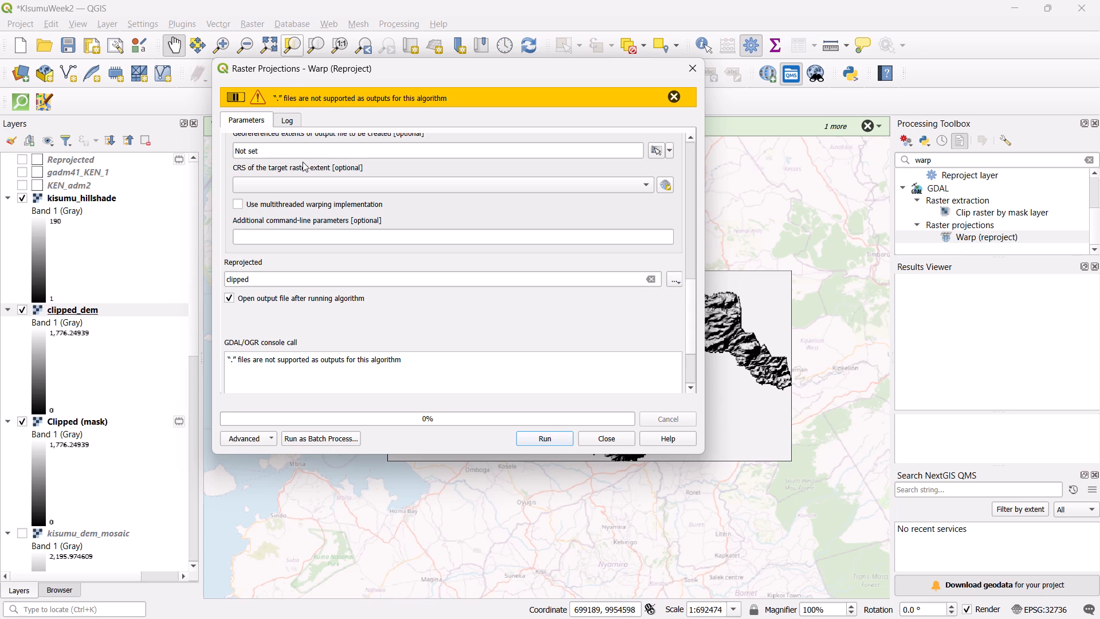
Clear the reprojected output name so Warp saves to a temporary file, run the reprojection, and close the algorithm.
left_click(301, 285)
key("BackSpace")
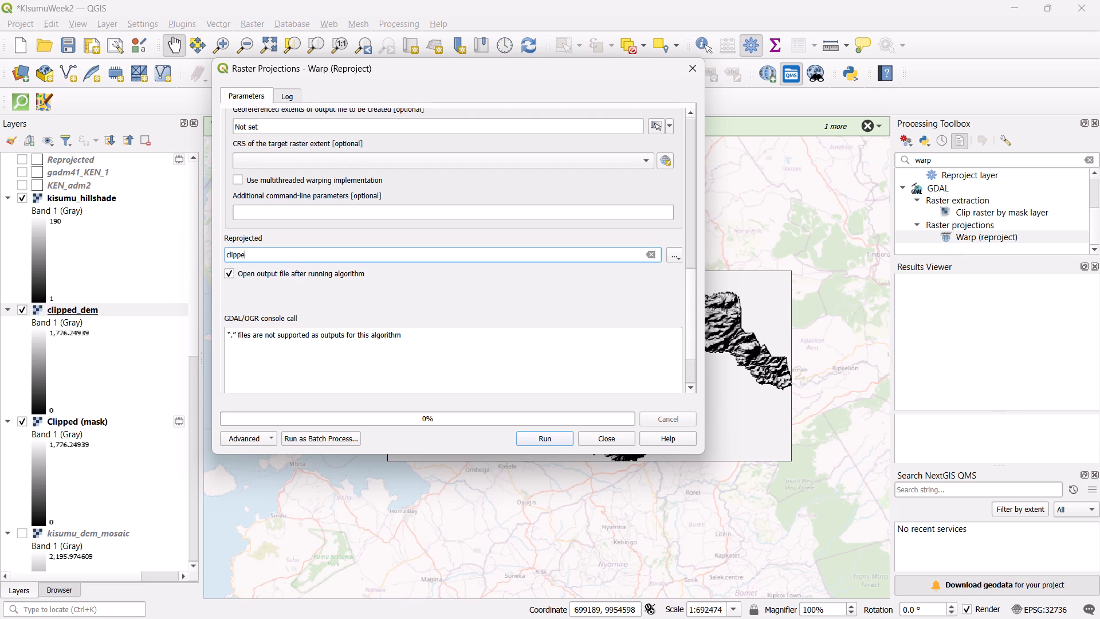
key("BackSpace")
key("BackSpace")
key("BackSpace")
key("BackSpace")
key("BackSpace")
key("BackSpace")
key("BackSpace")
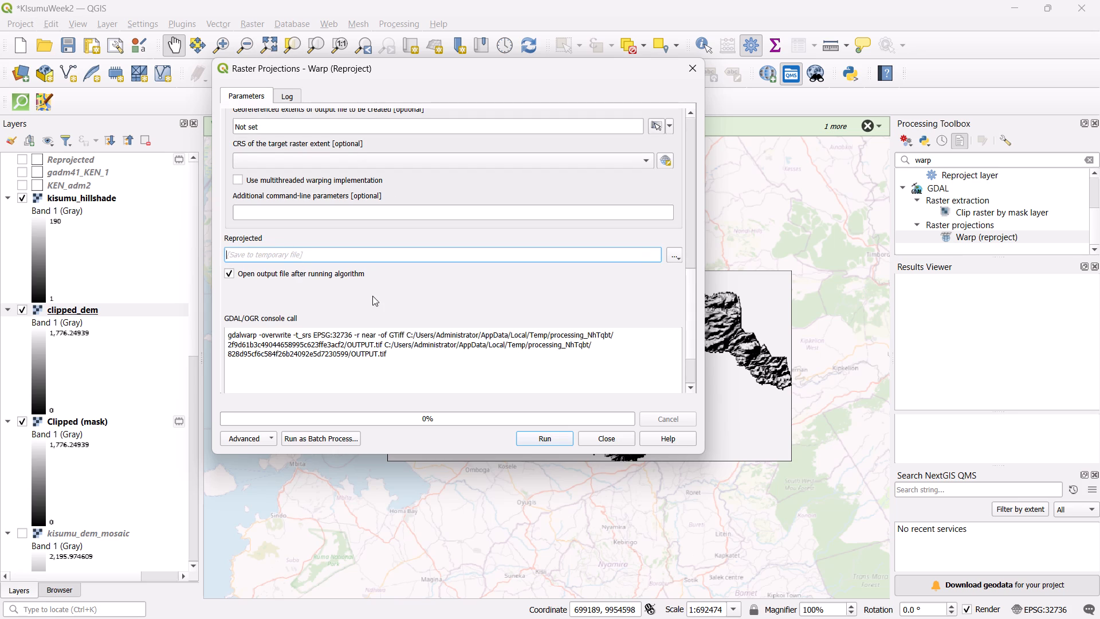
left_click(545, 441)
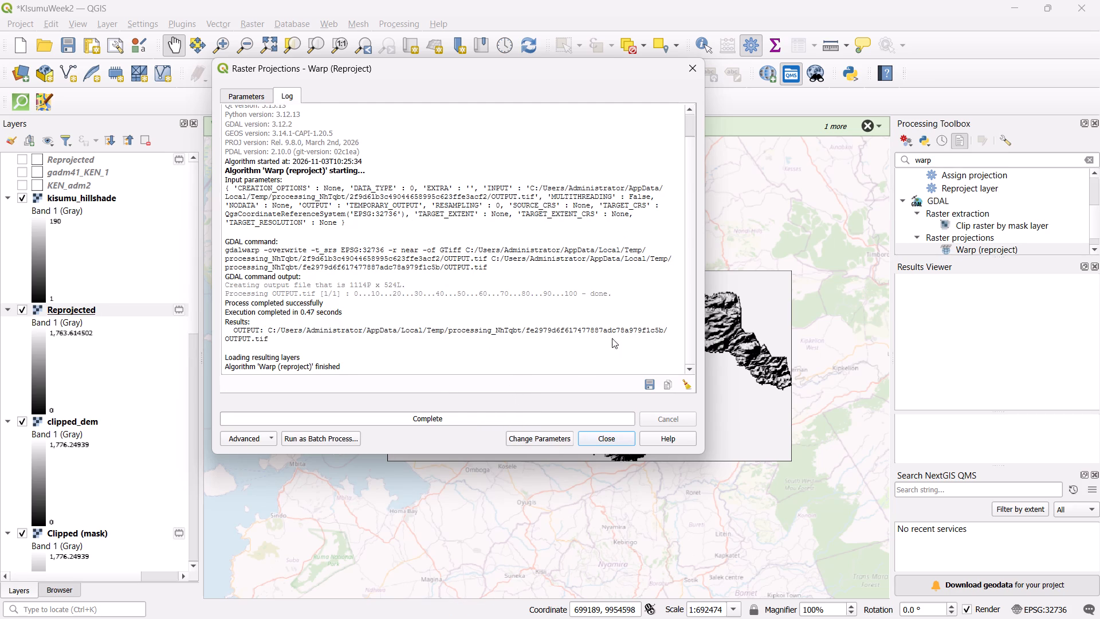
left_click(588, 434)
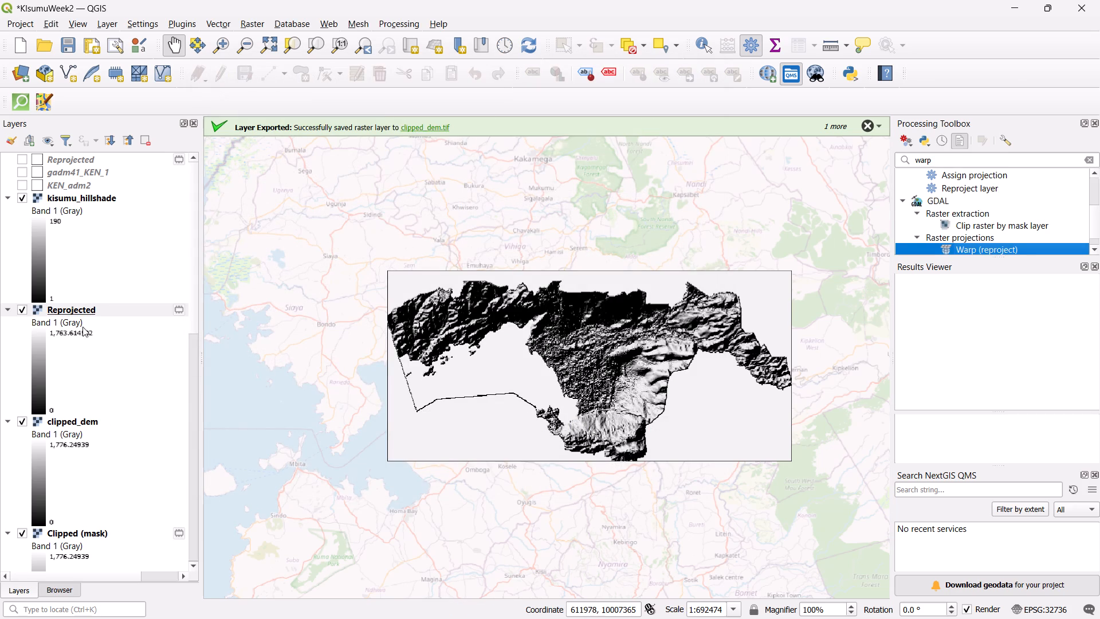
Hide the clipped_dem and kisumu_hillshade layers so the new Reprojected raster can be seen.
left_click(25, 423)
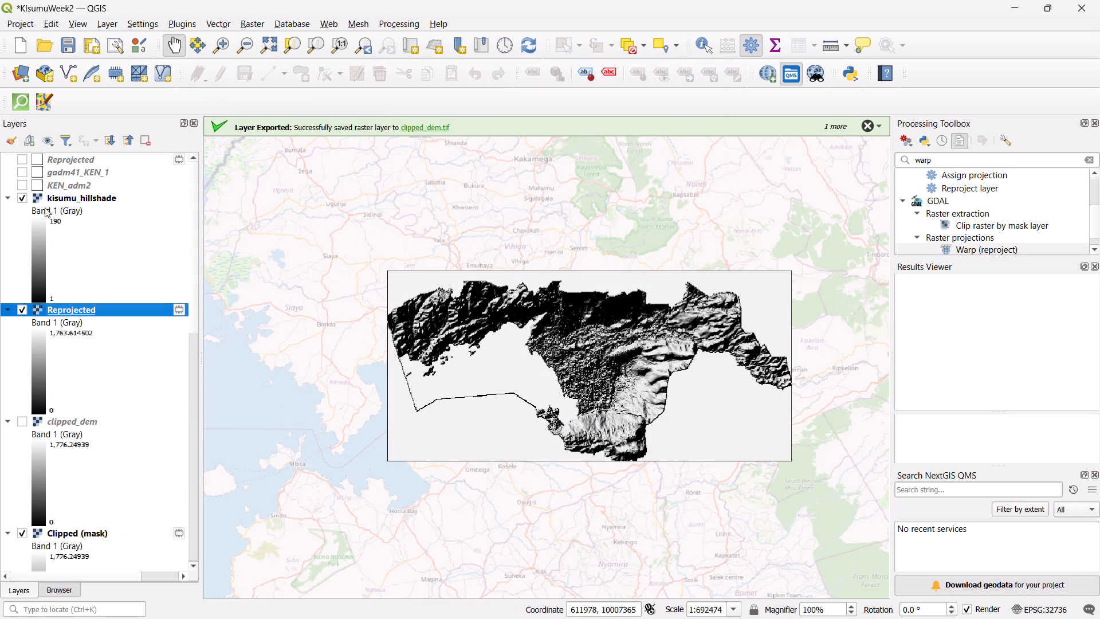
left_click(25, 198)
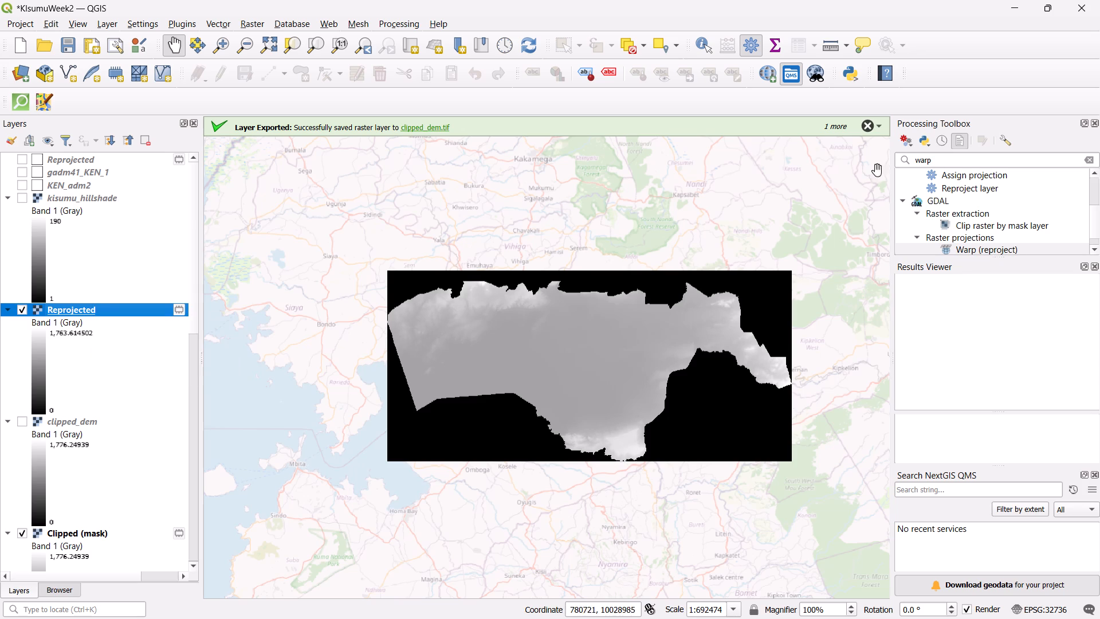
Search the processing algorithms for slope and open GDAL's Slope raster analysis algorithm.
left_click(967, 162)
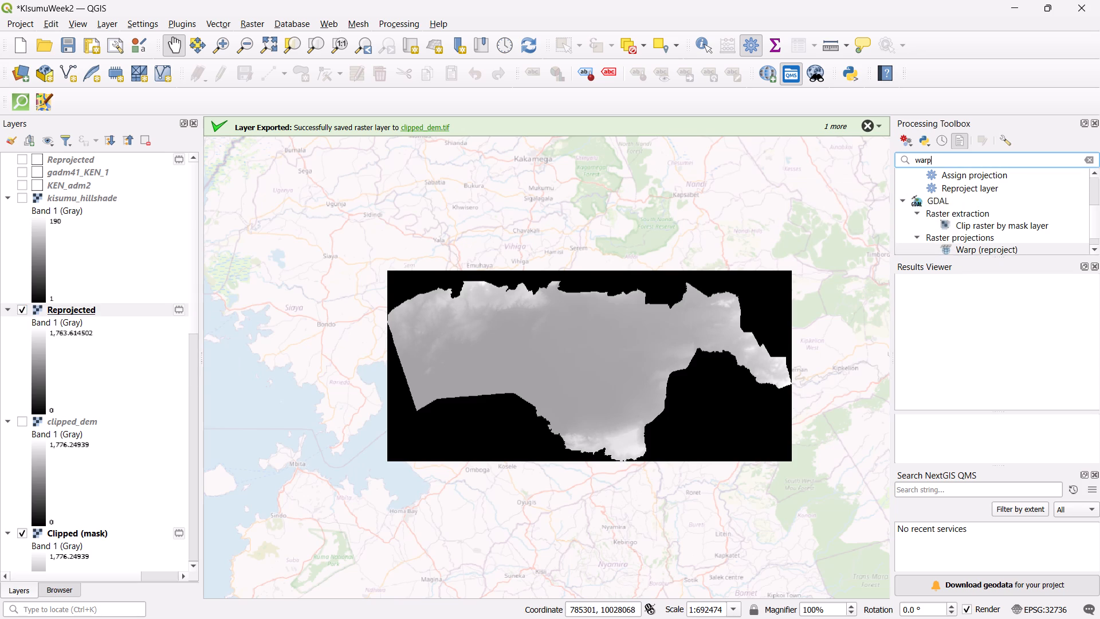
key("BackSpace")
key("BackSpace")
key("BackSpace")
key("BackSpace")
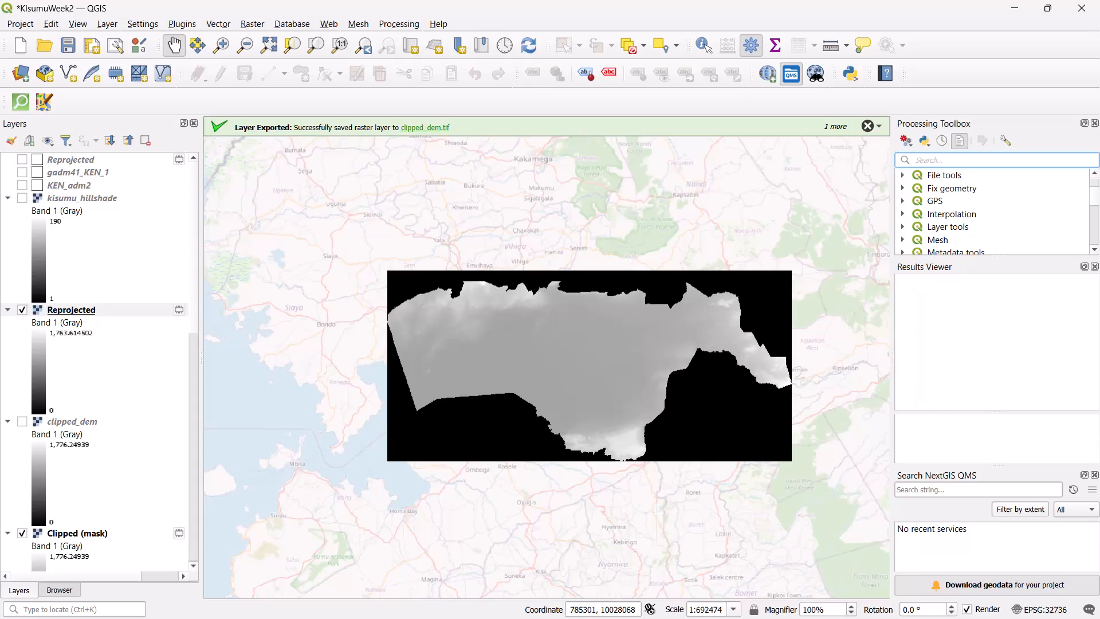
type("slop")
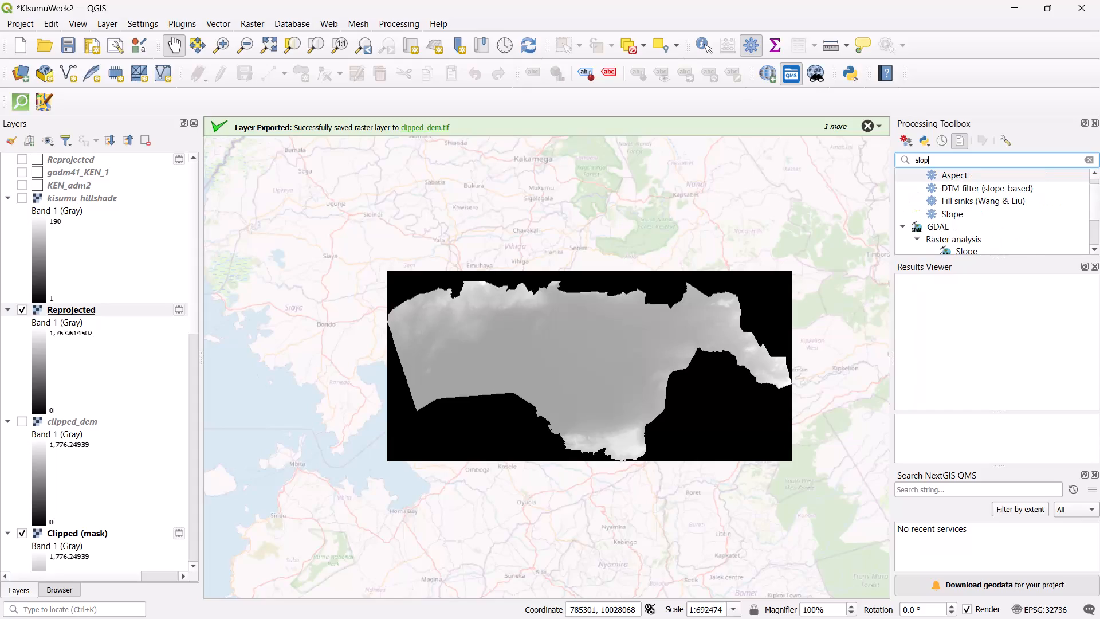
key("e")
scroll(960, 185, "down", 1)
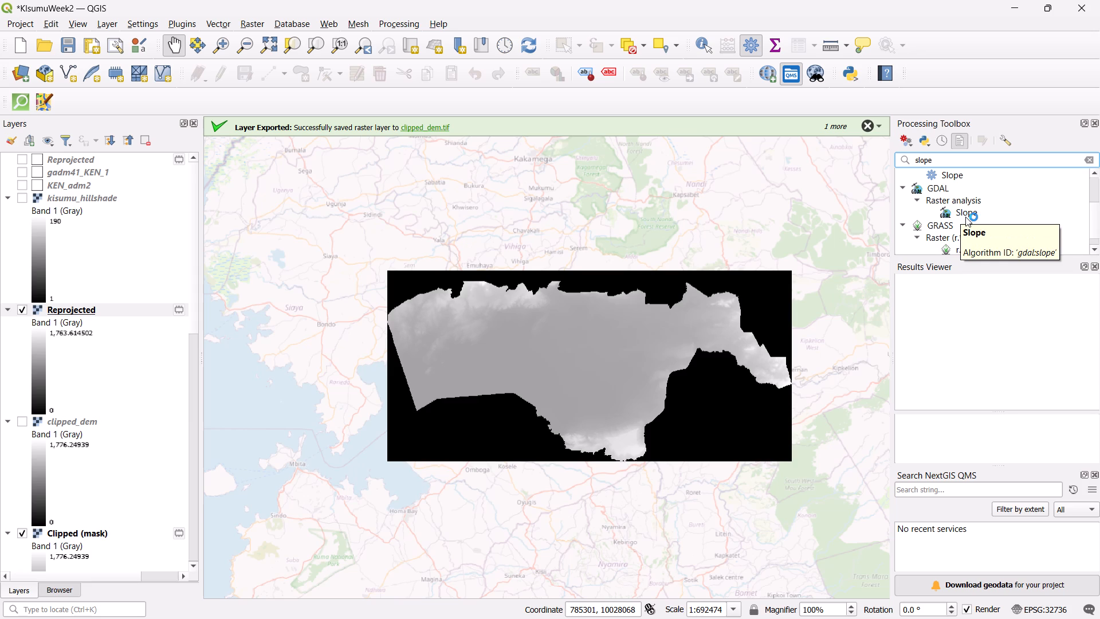
double_click(965, 212)
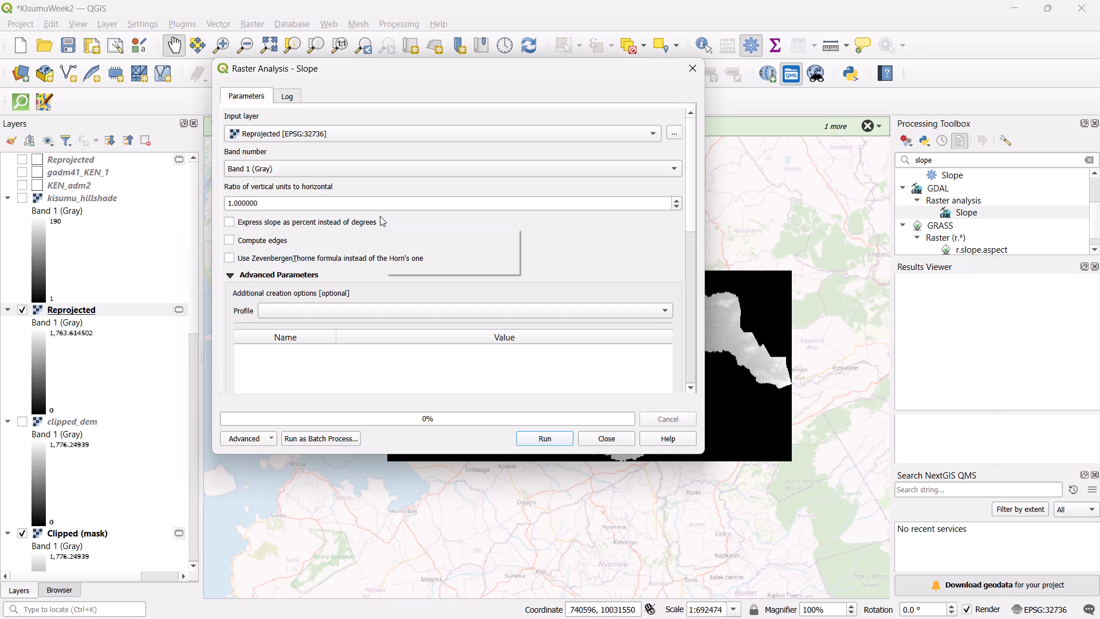
Run Slope on the Reprojected raster with default parameters, saving the output as TIF file kisumu_slope in the qgis folder.
scroll(296, 230, "down", 7)
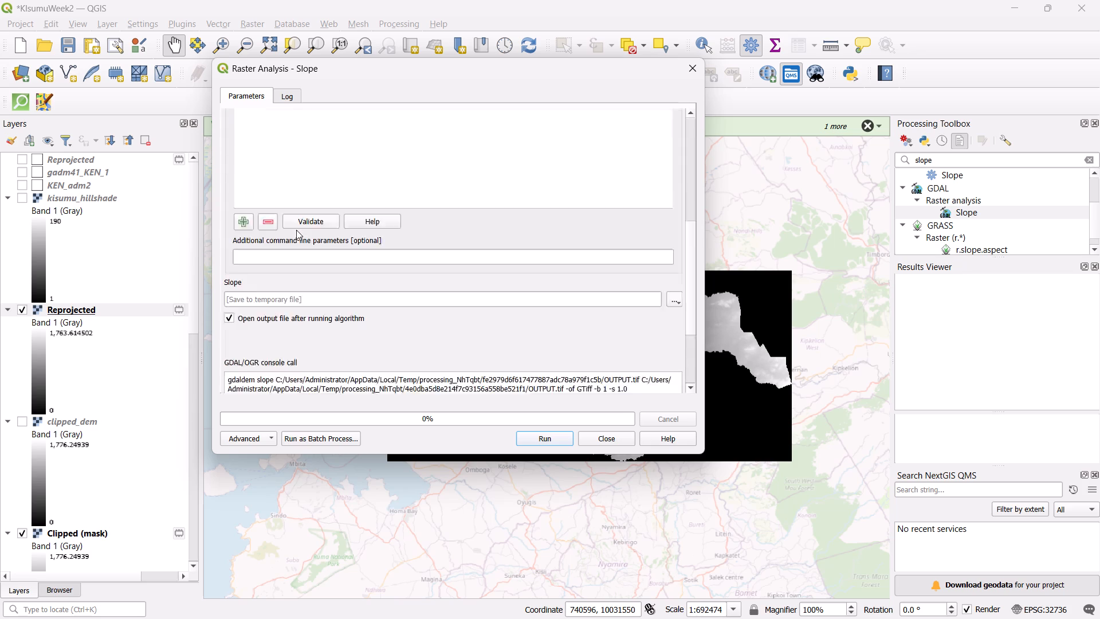
scroll(296, 230, "down", 2)
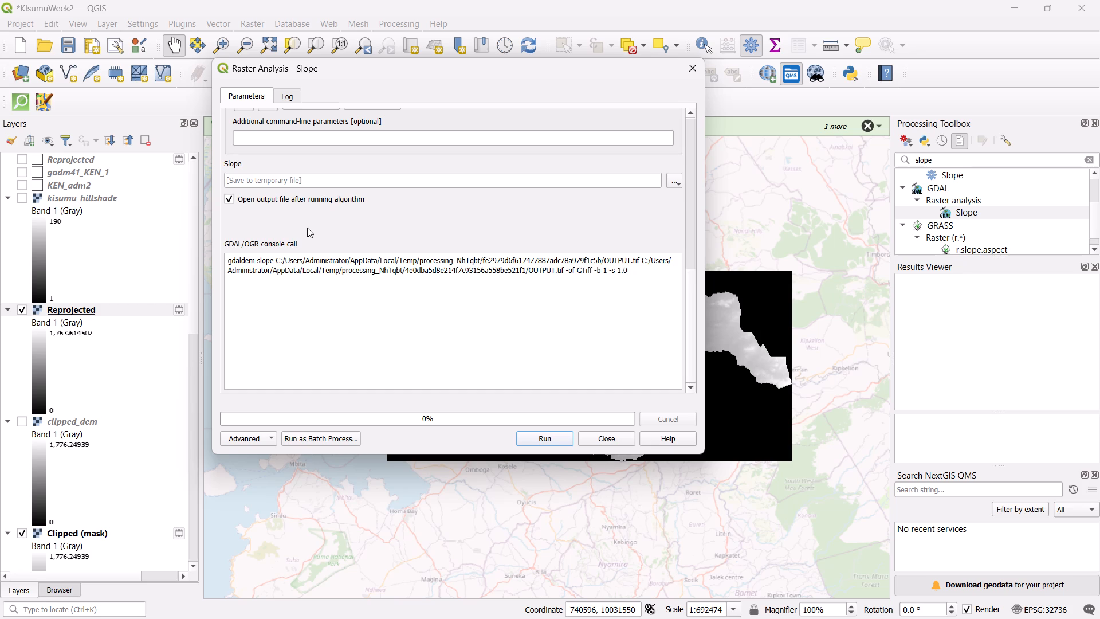
left_click(673, 178)
left_click(687, 209)
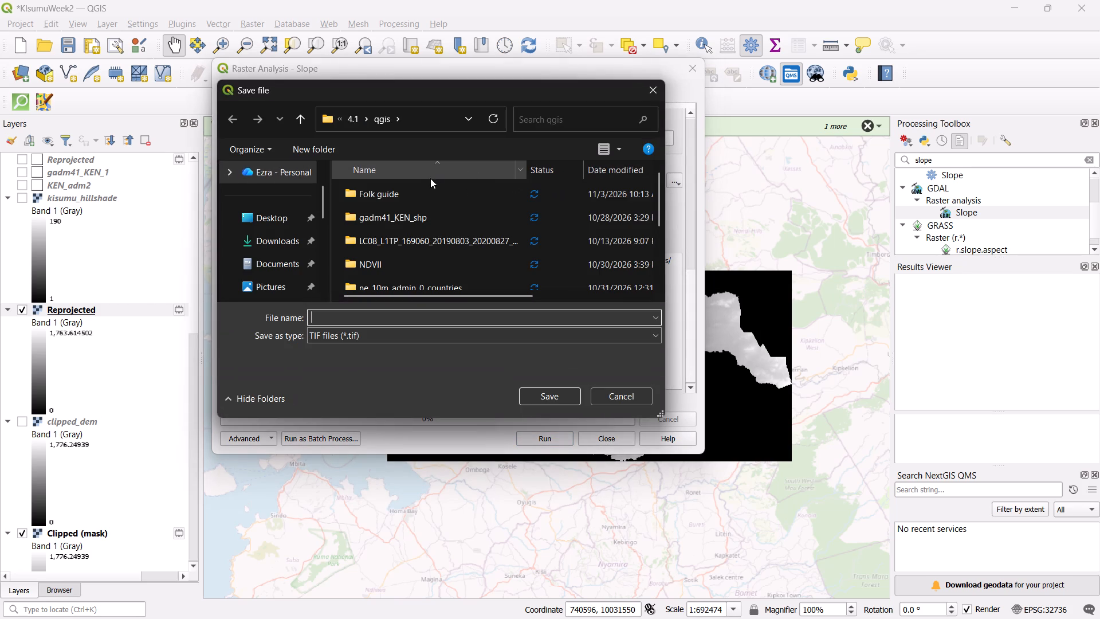
type("kisumu")
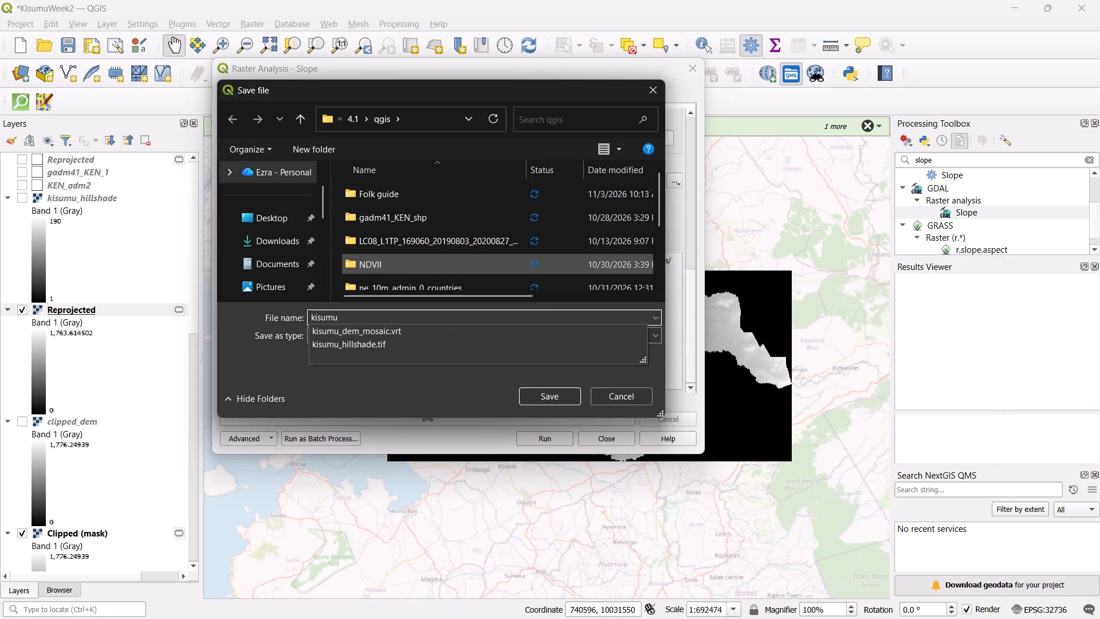
key("shift+underscore")
type("slope")
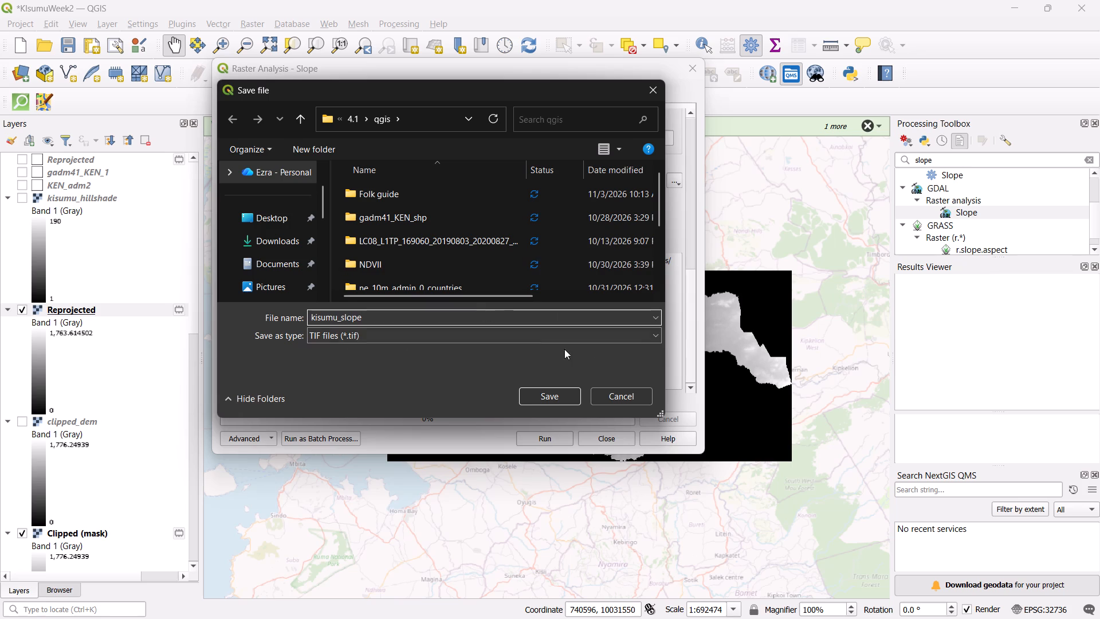
left_click(549, 399)
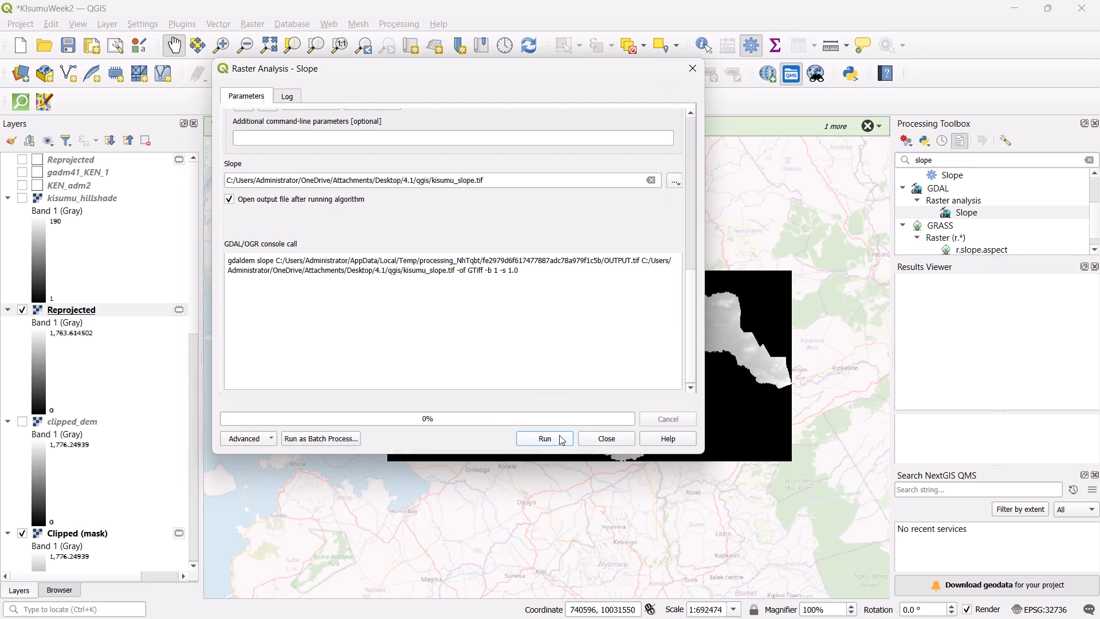
left_click(559, 435)
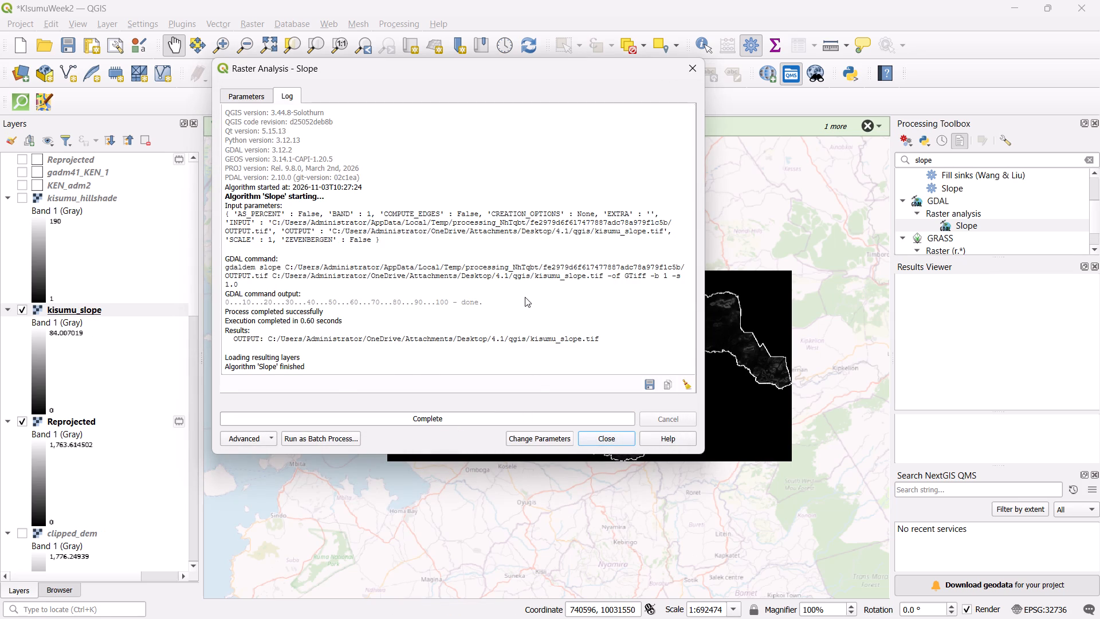
left_click(609, 440)
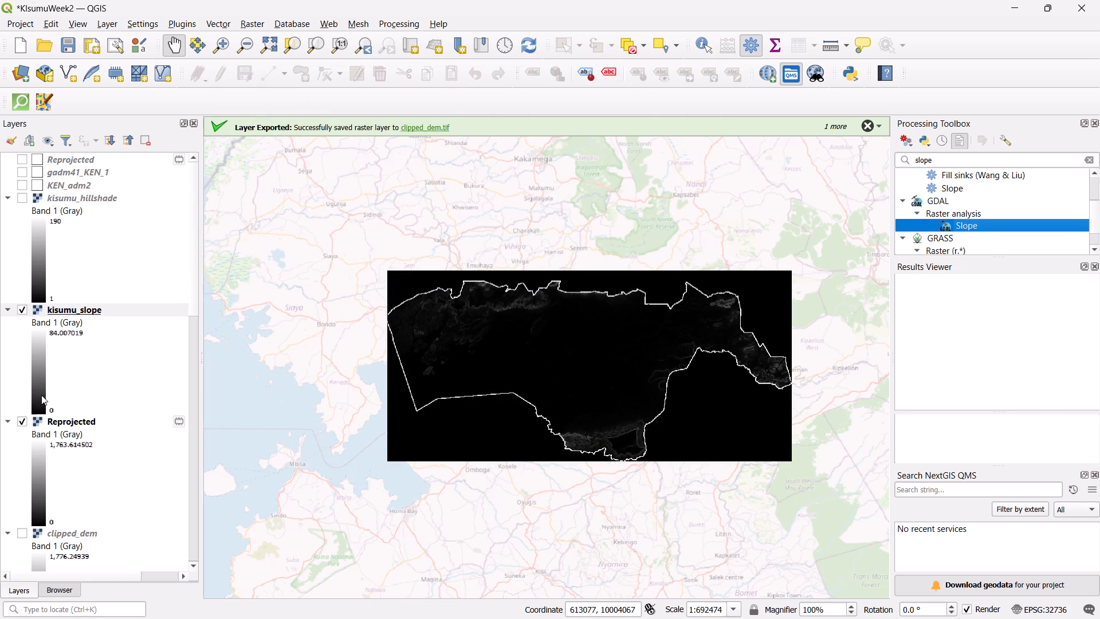
Hide the Reprojected raster beneath kisumu_slope.
left_click(22, 421)
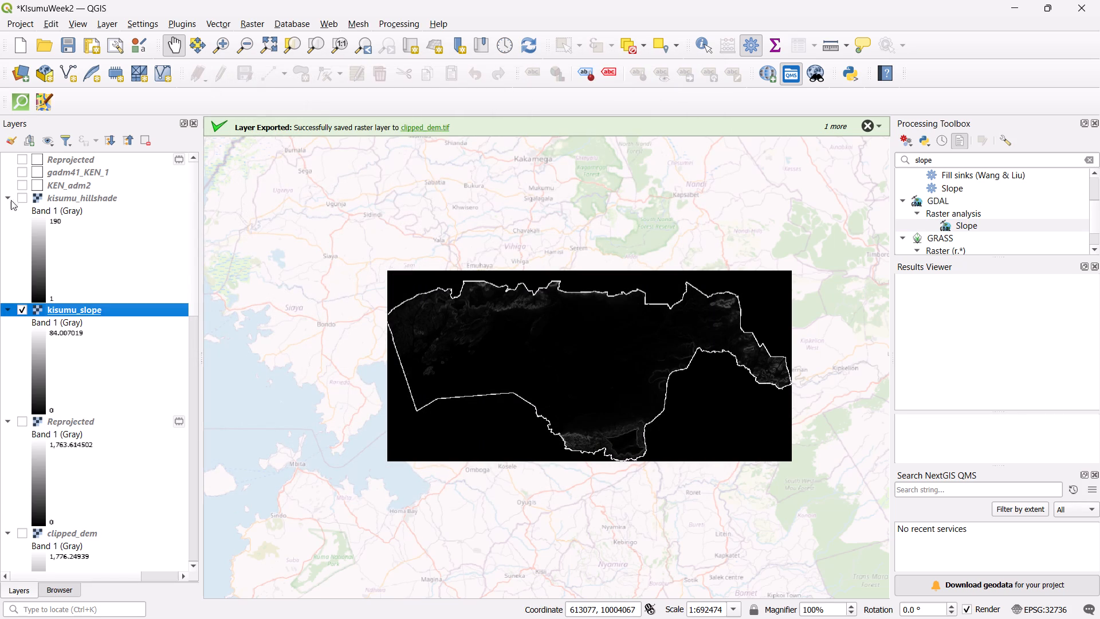
Examine the kisumu_slope raster on the map, both as a whole and up close around its boundary and interior.
scroll(567, 377, "down", 1)
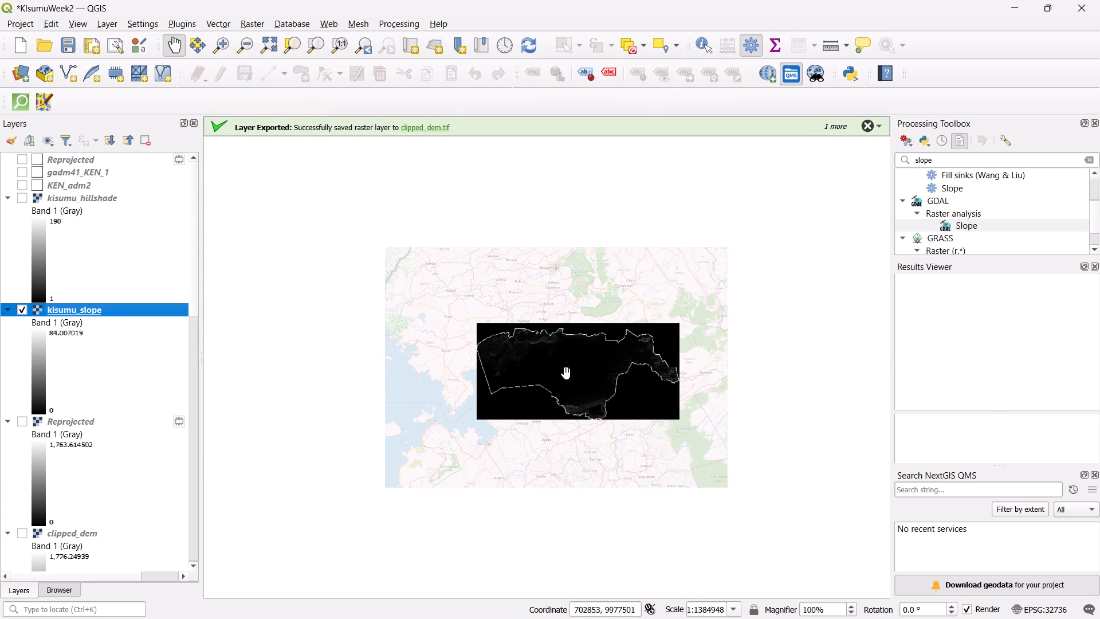
scroll(566, 373, "up", 2)
left_click_drag(567, 358, 548, 344)
scroll(539, 326, "down", 3)
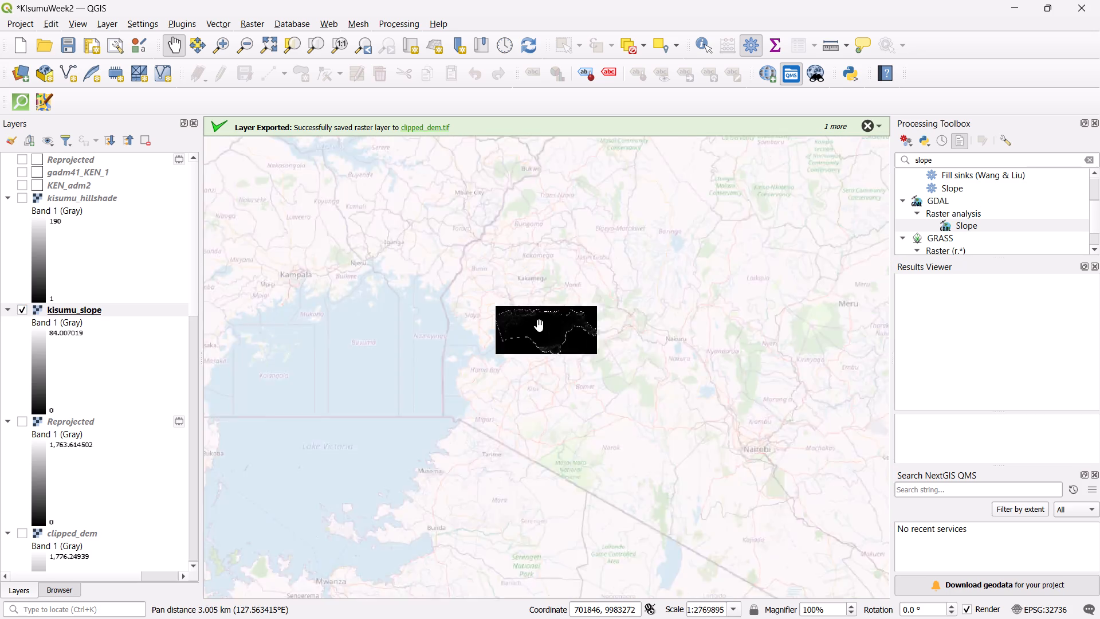
scroll(539, 326, "up", 2)
left_click_drag(539, 326, 486, 313)
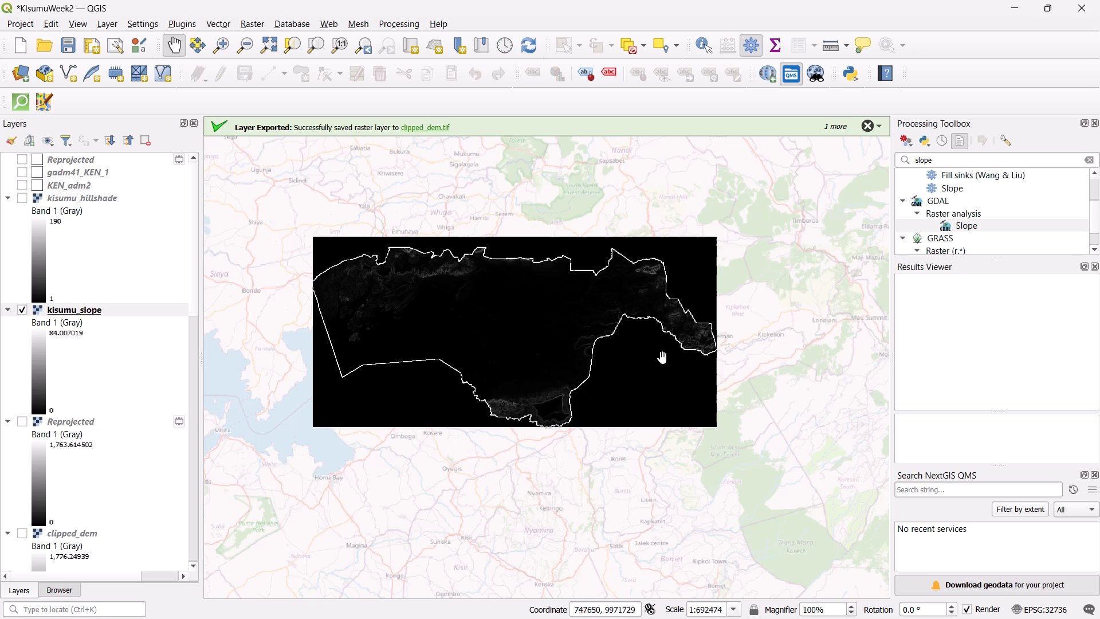
scroll(602, 359, "up", 2)
left_click_drag(541, 341, 647, 386)
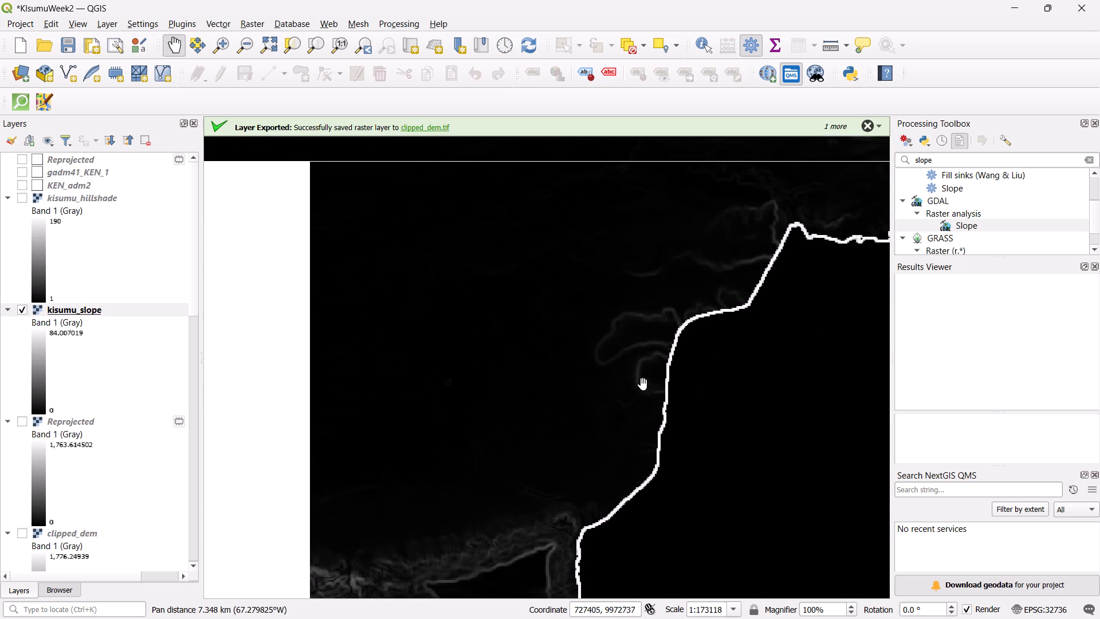
left_click_drag(570, 373, 663, 391)
left_click_drag(612, 374, 662, 399)
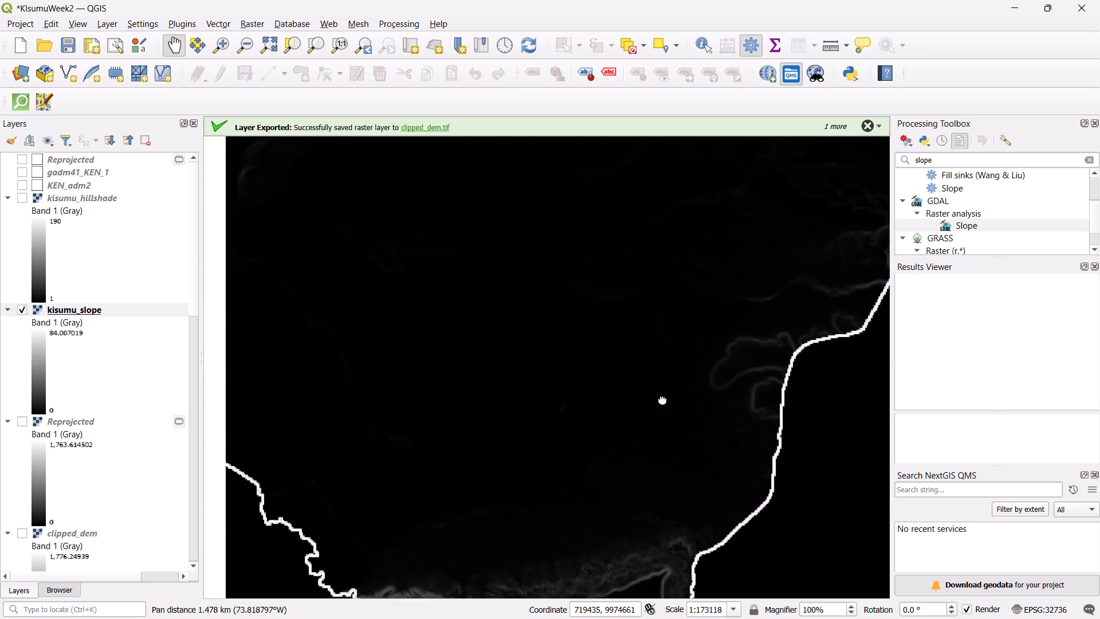
left_click_drag(662, 399, 678, 437)
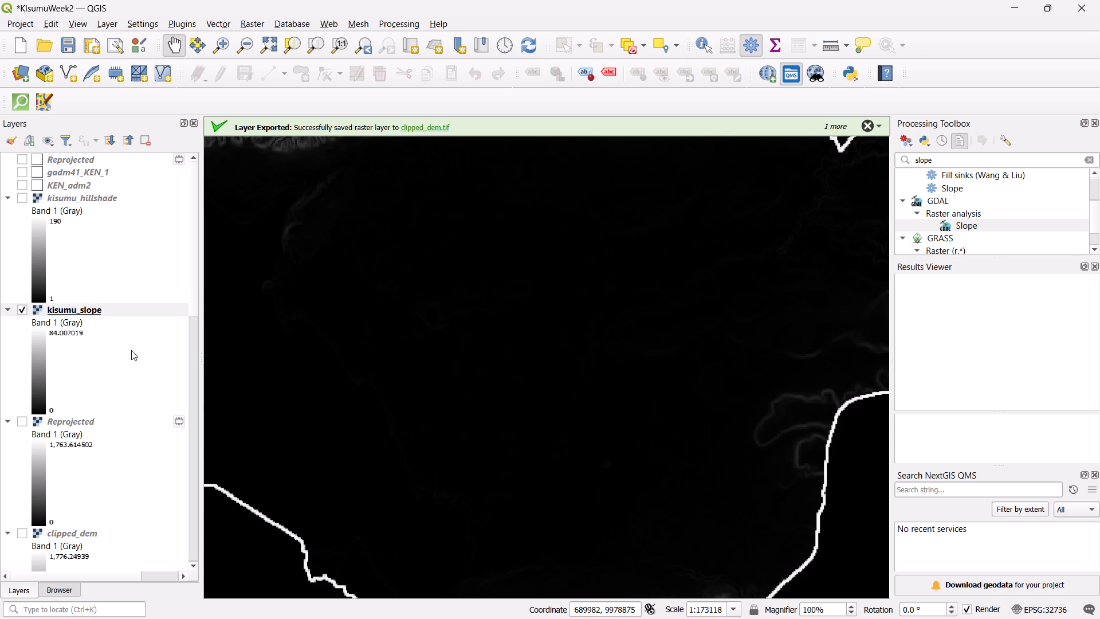
Open the kisumu_slope layer's symbology properties and expand its Min / Max Value Settings.
right_click(91, 307)
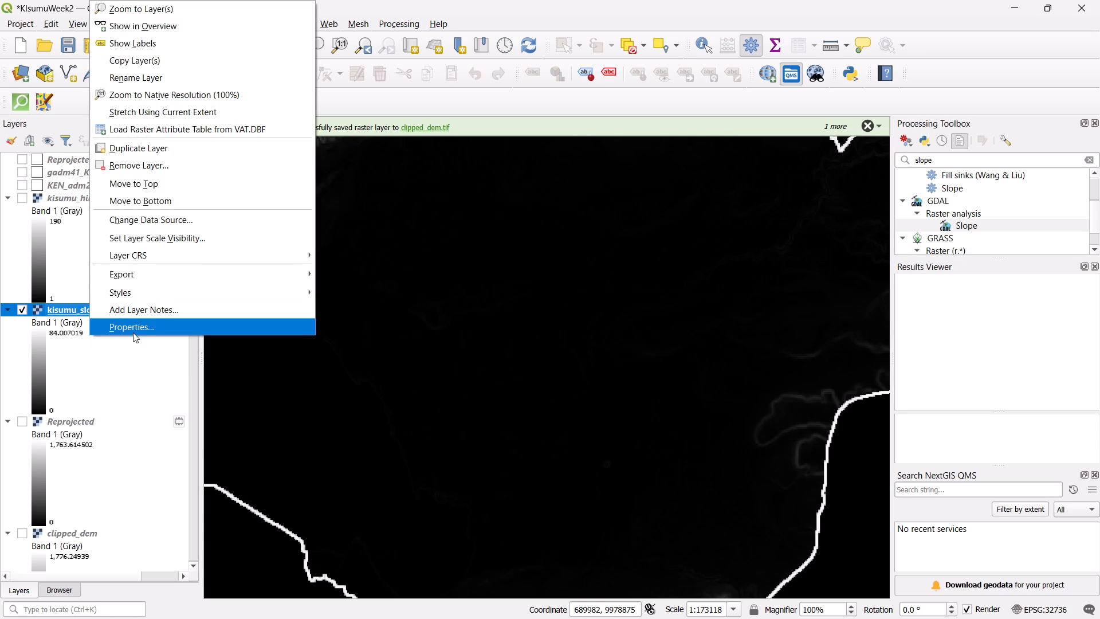
left_click(133, 330)
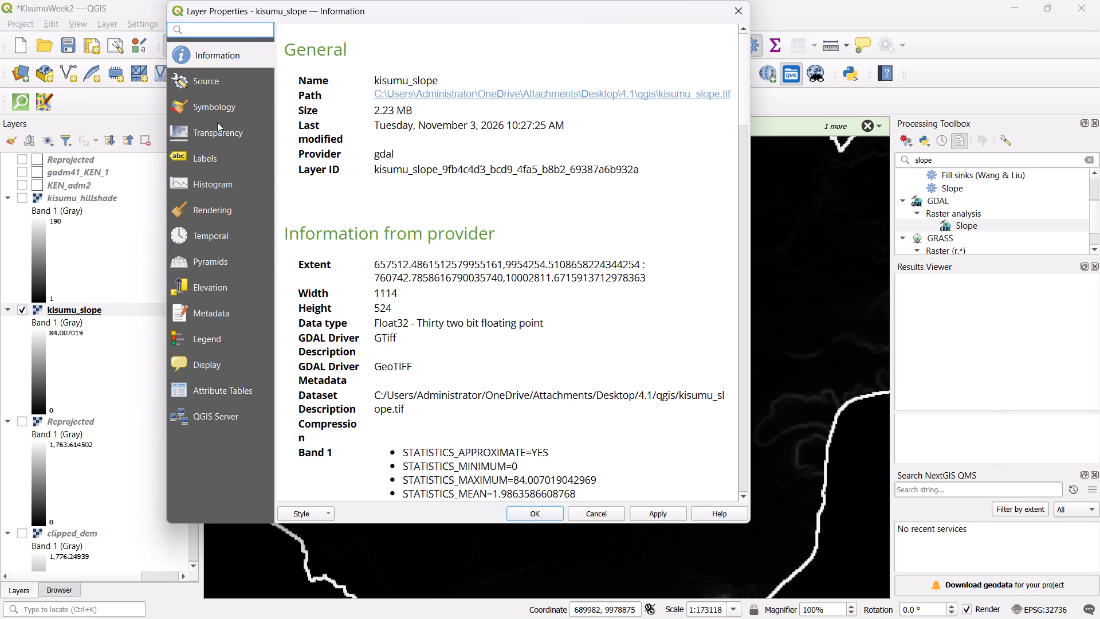
left_click(226, 97)
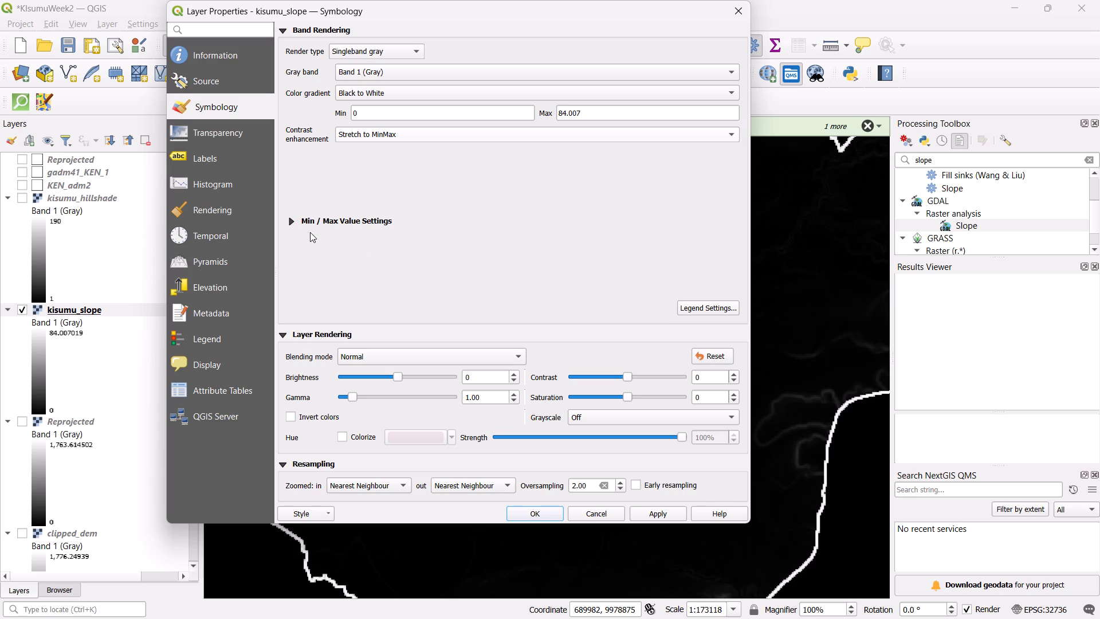
left_click(294, 222)
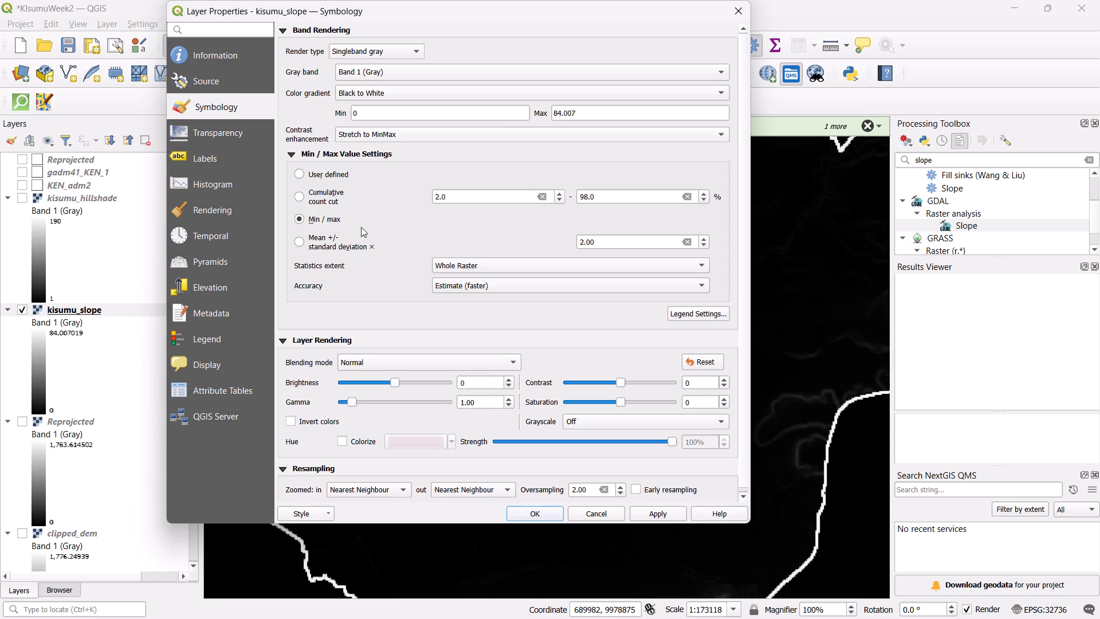